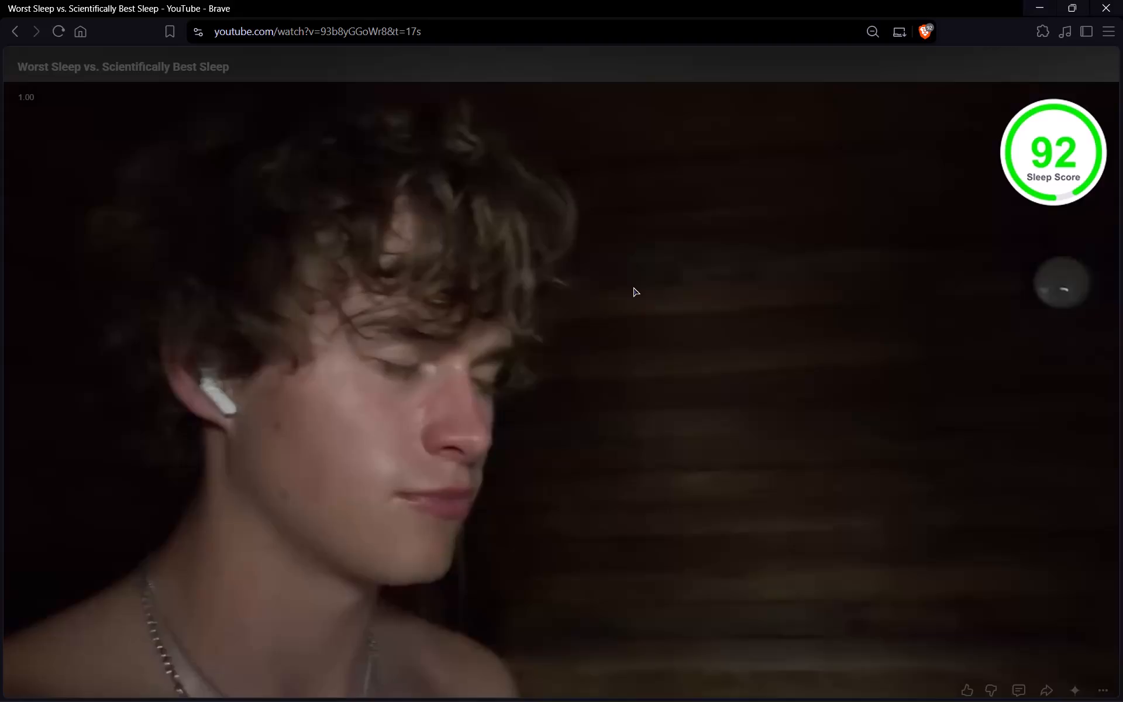
Skip ahead in the sleep comparison video, close it and return to the Data Analyst Bootcamp video.
key(l)
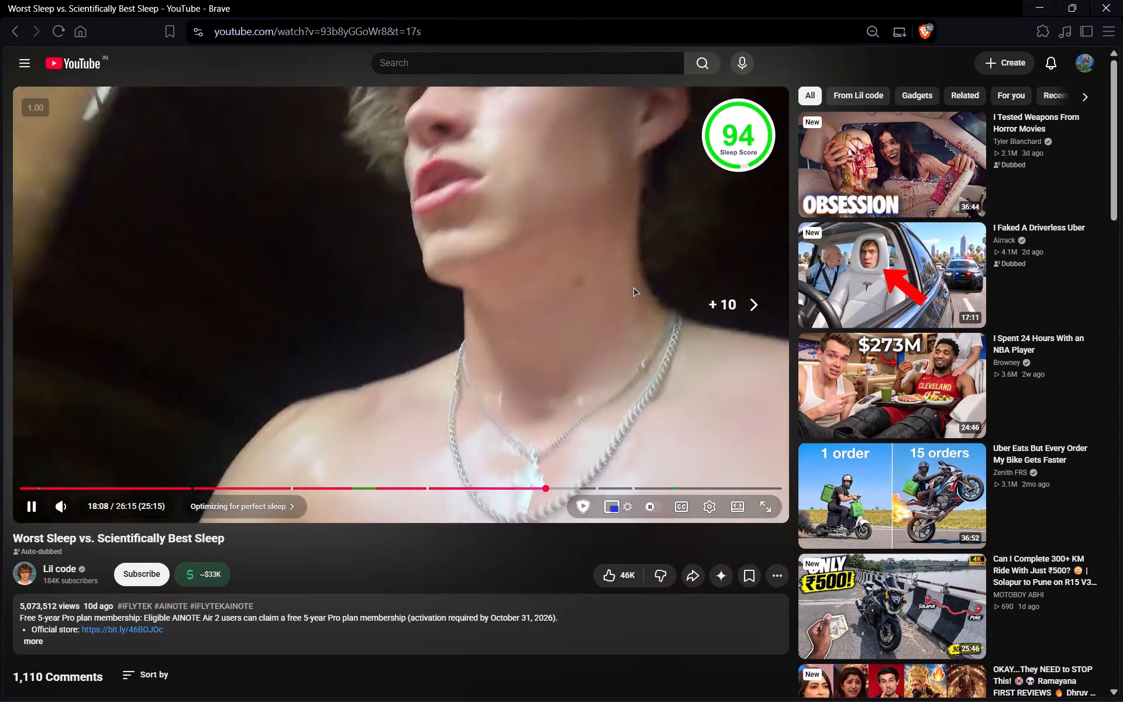
key(l)
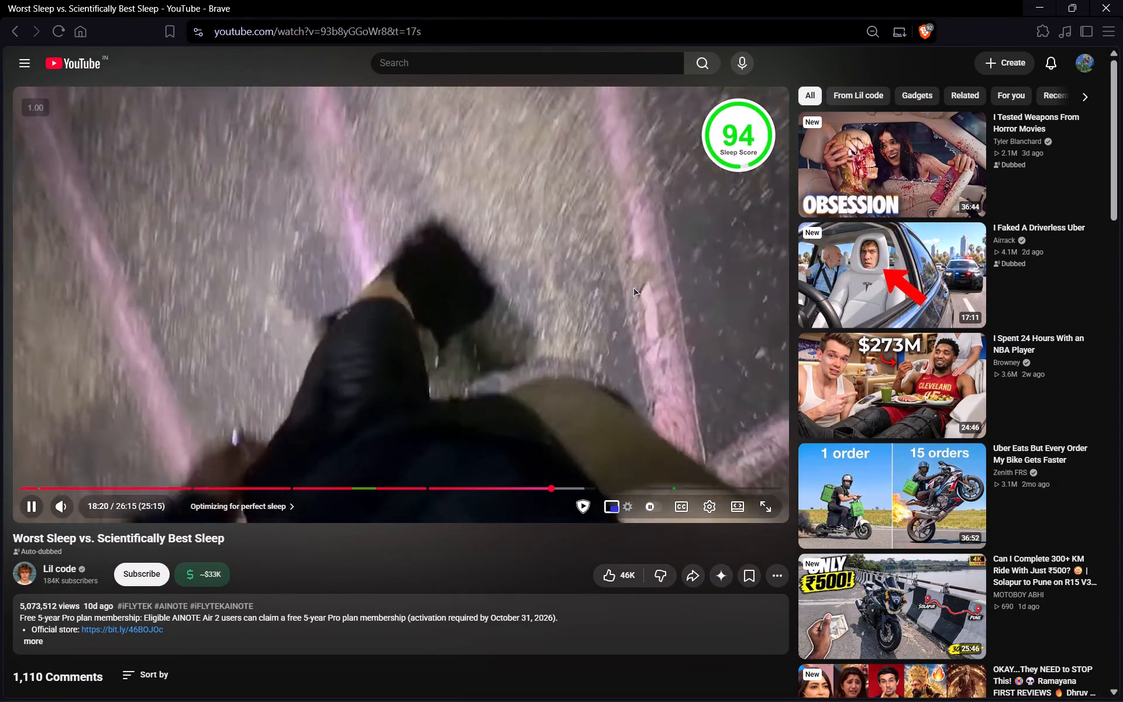
key(ctrl+w)
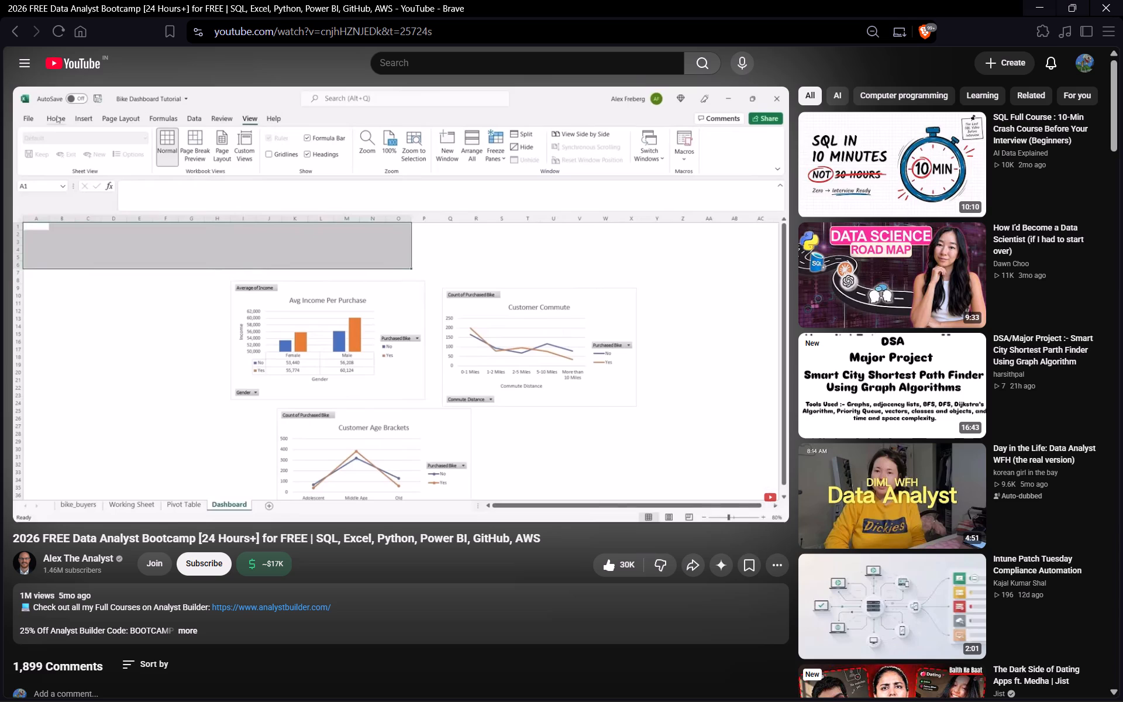
Rewatch the bootcamp tutorial's section on building the dashboard title banner in full screen.
key(space)
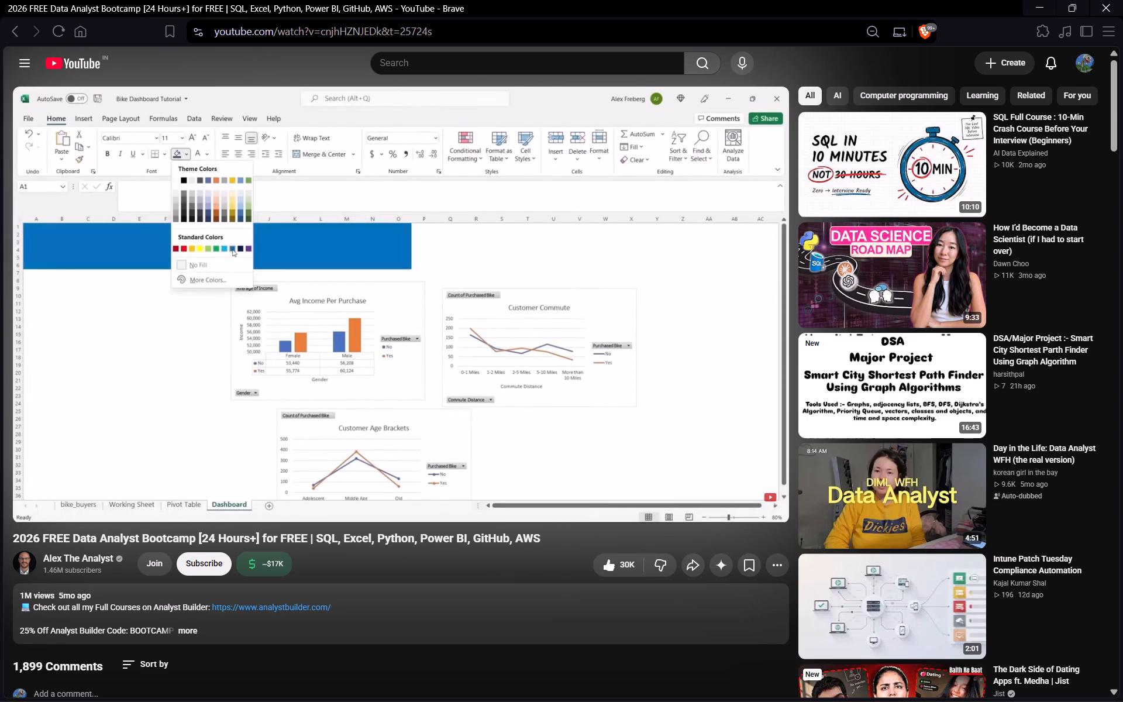
key(Left)
key(Left)
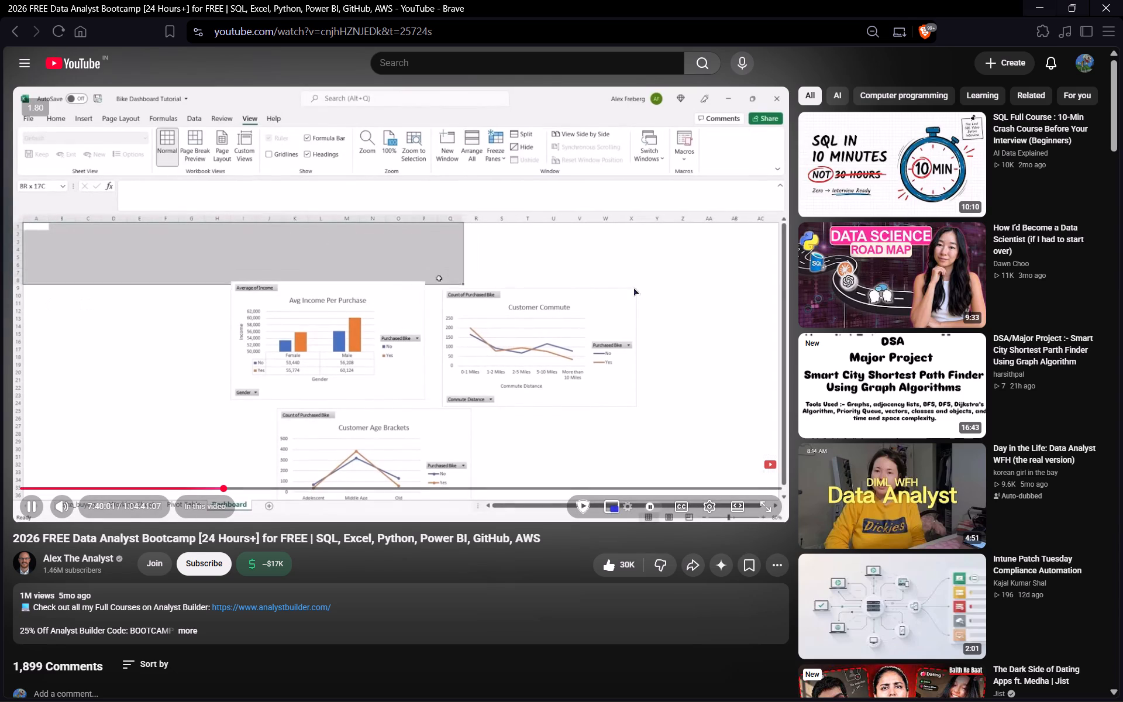
key(Left)
key(Left)
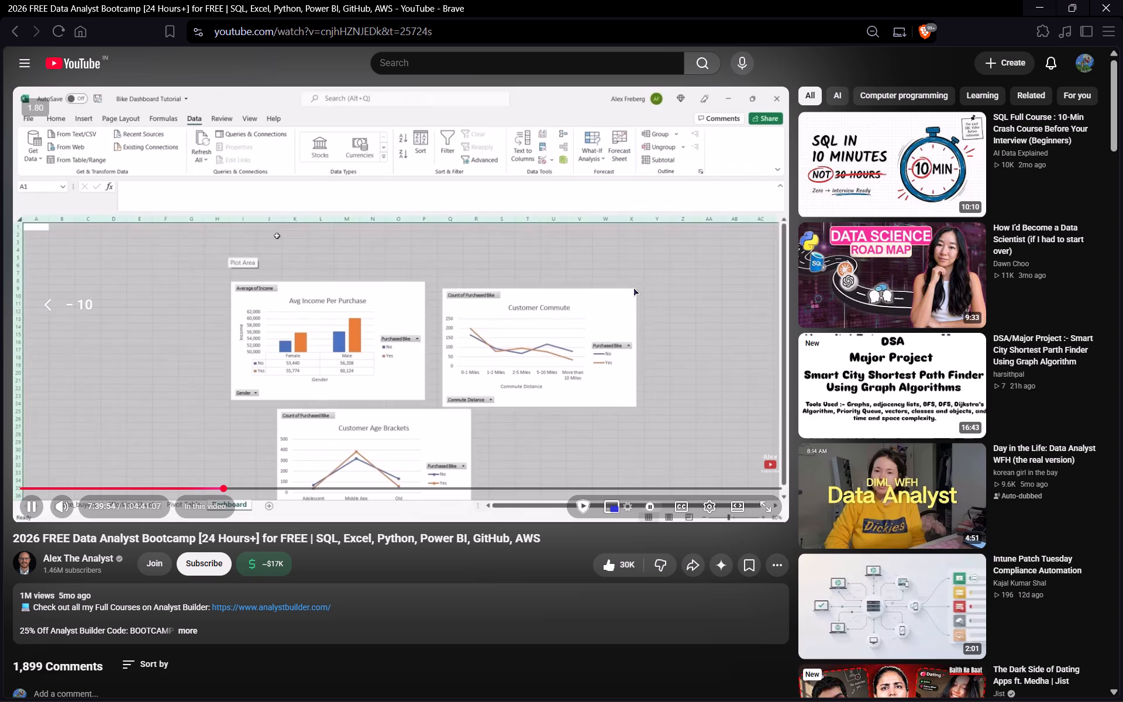
key(f)
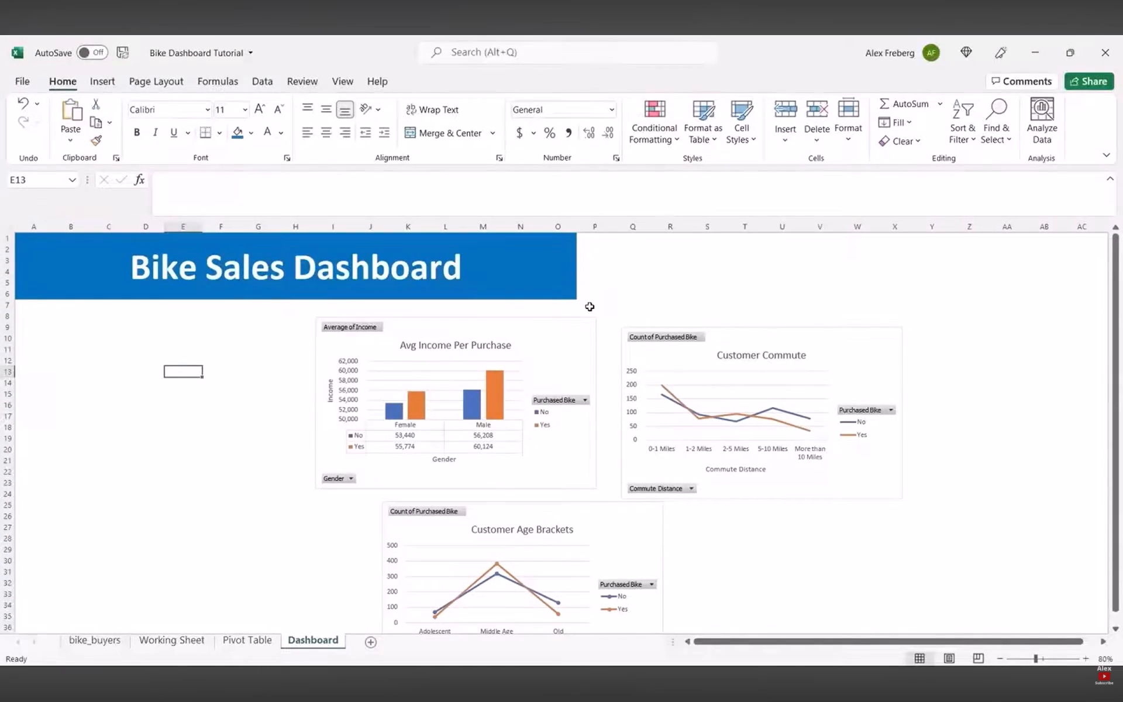
key(space)
Switch to Excel and move the Avg Income per Purchase chart on the Dashboard sheet to about columns L–S, rows 17–31.
key(alt+Tab)
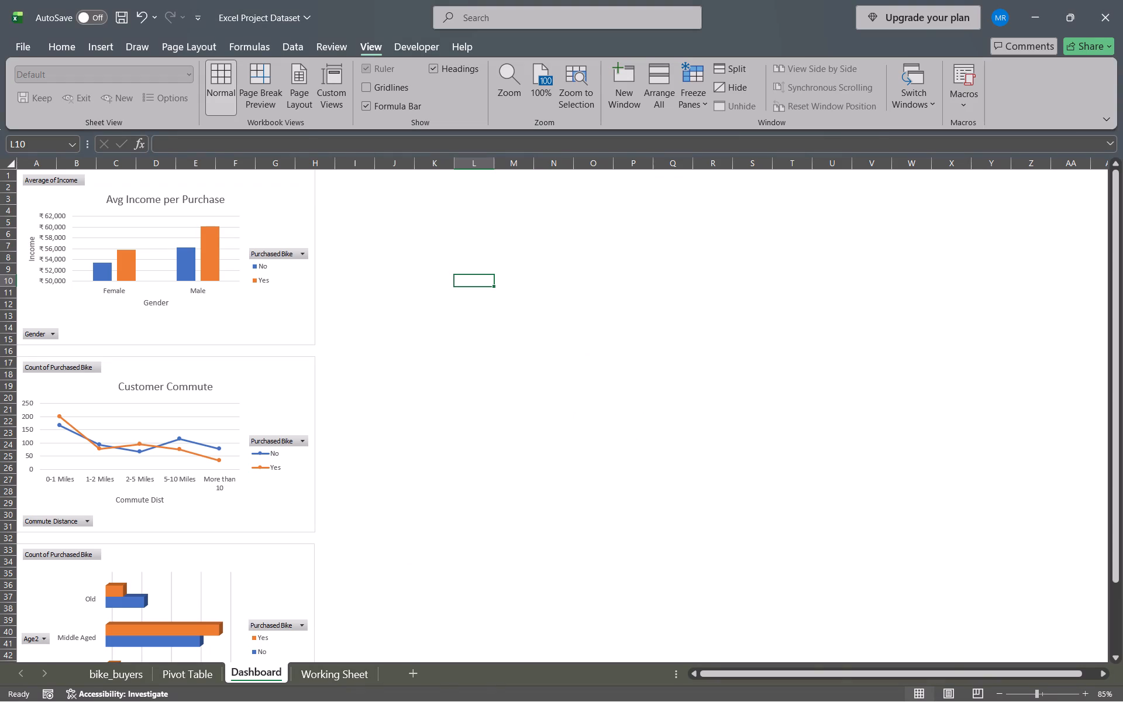
drag(225, 233, 363, 232)
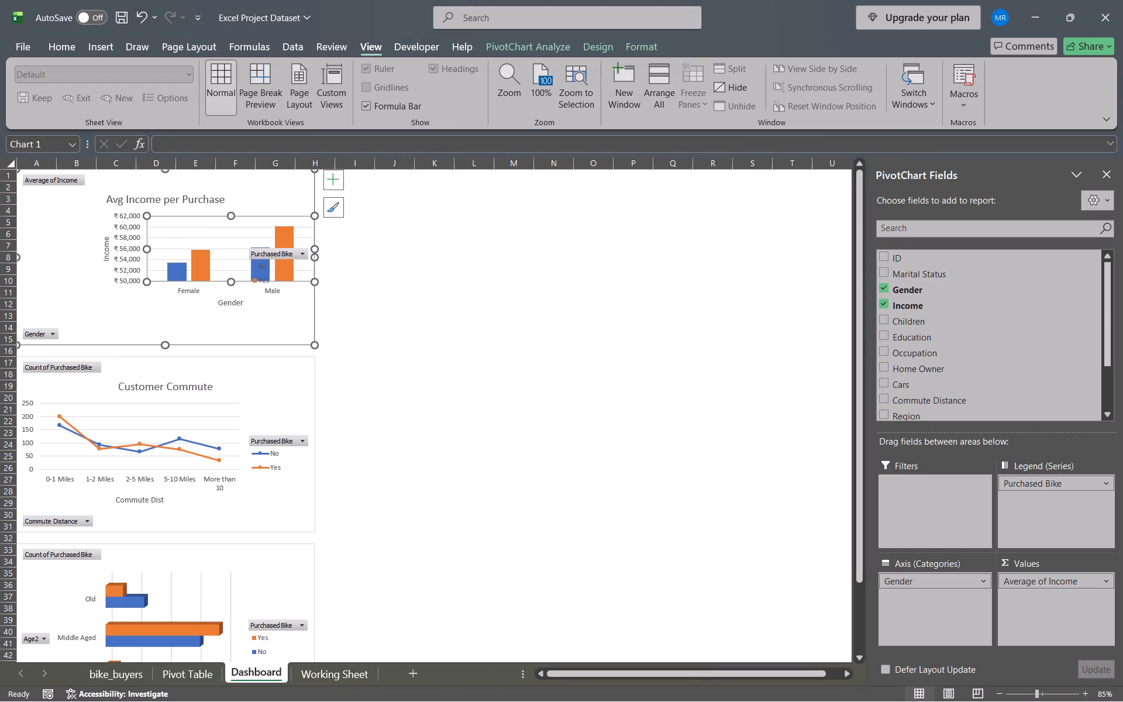
key(ctrl+z)
drag(270, 191, 780, 411)
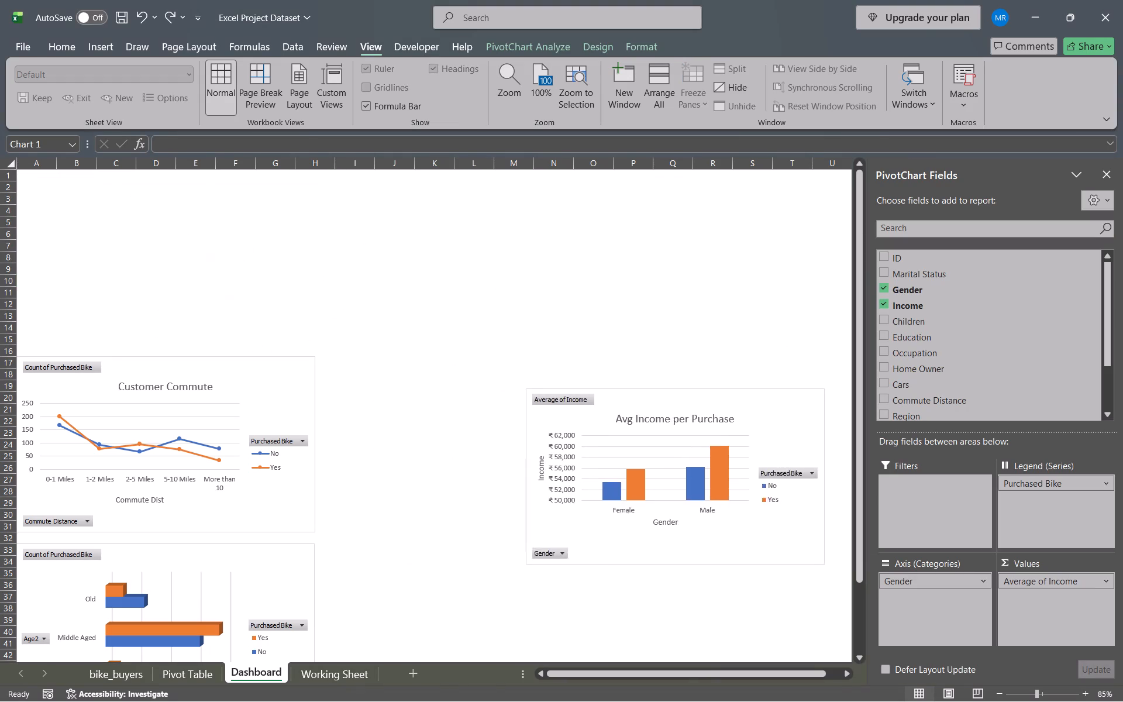
drag(780, 411, 715, 382)
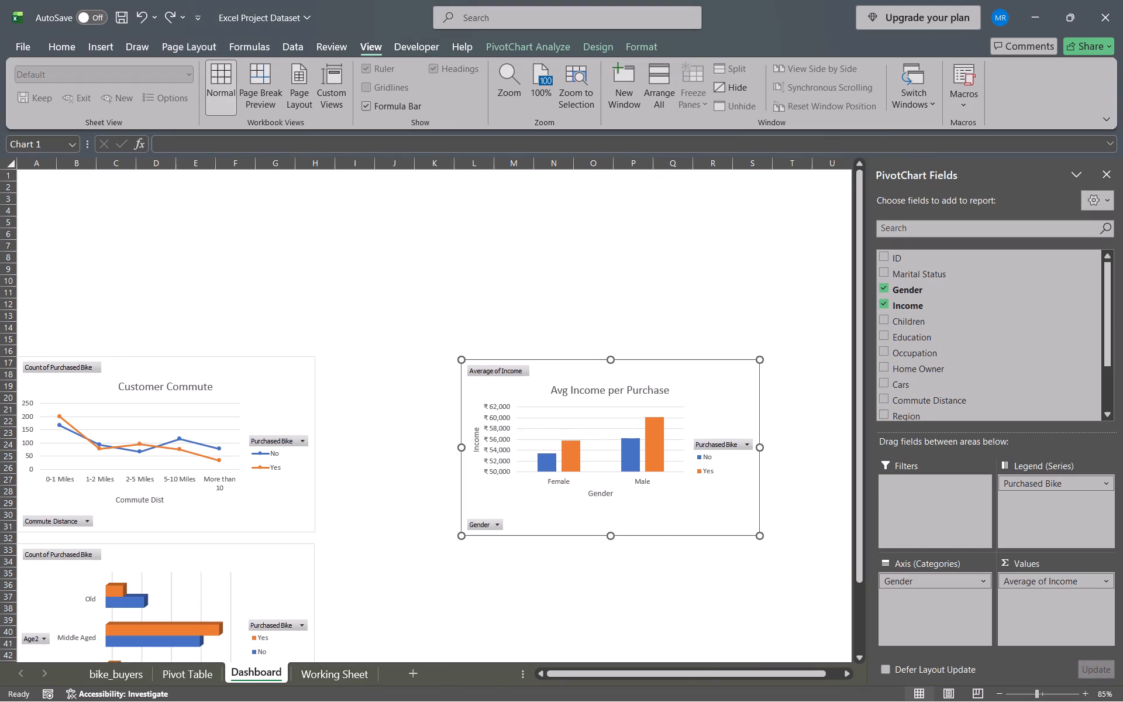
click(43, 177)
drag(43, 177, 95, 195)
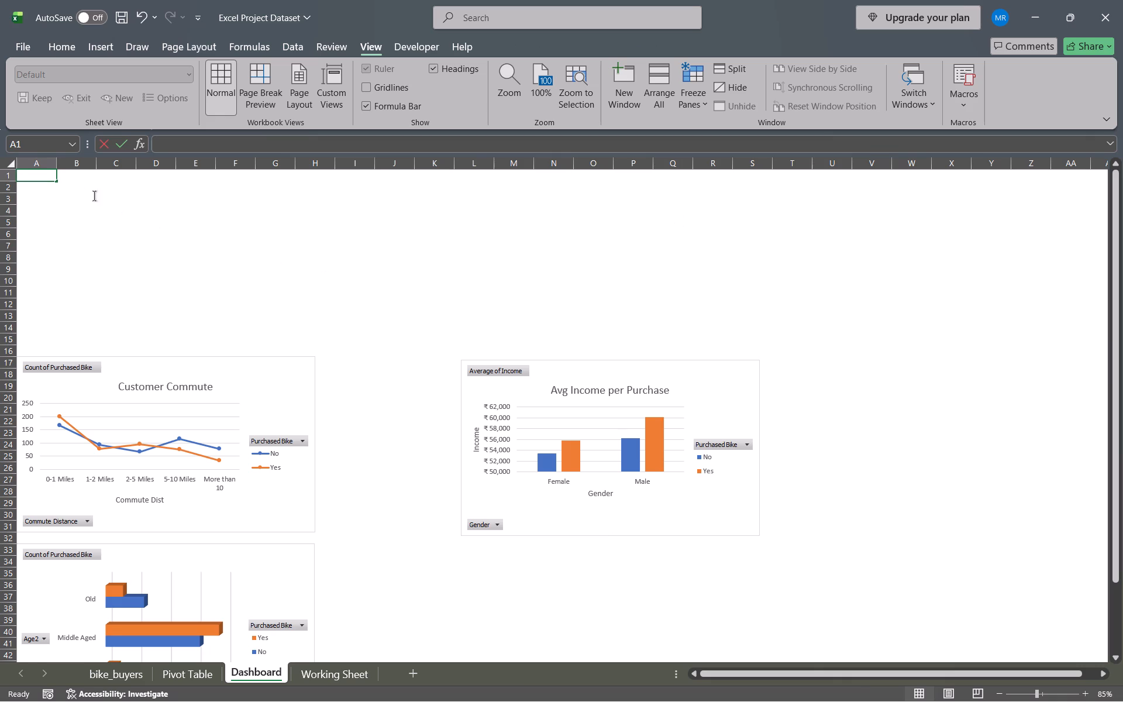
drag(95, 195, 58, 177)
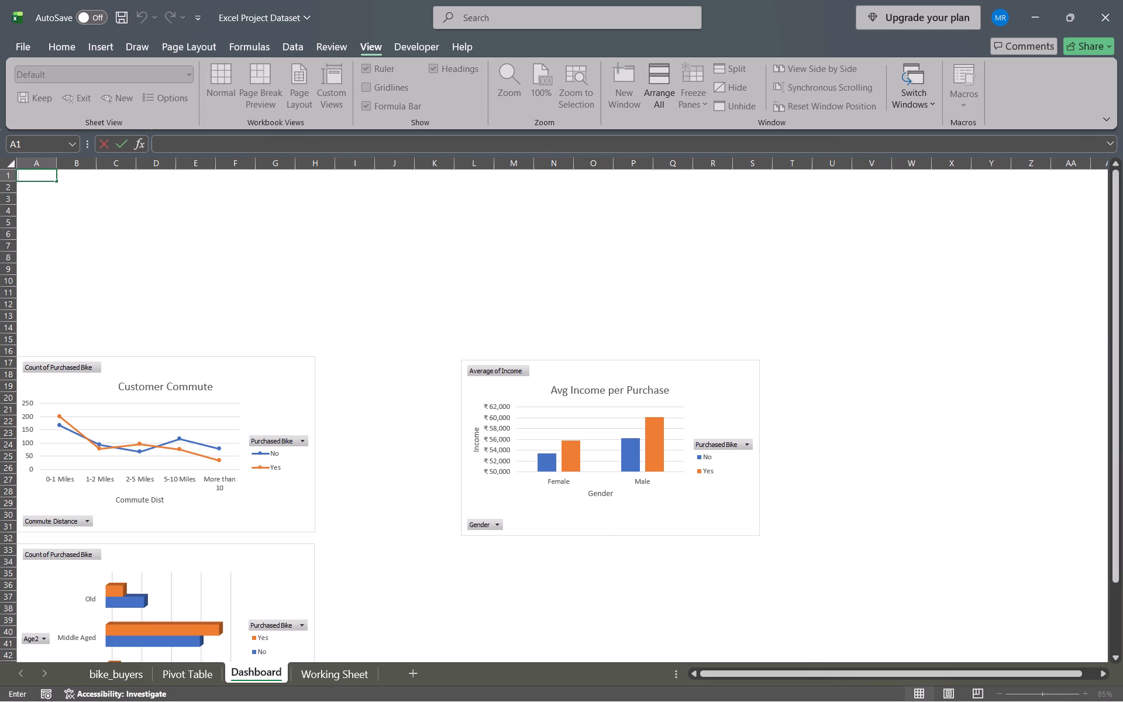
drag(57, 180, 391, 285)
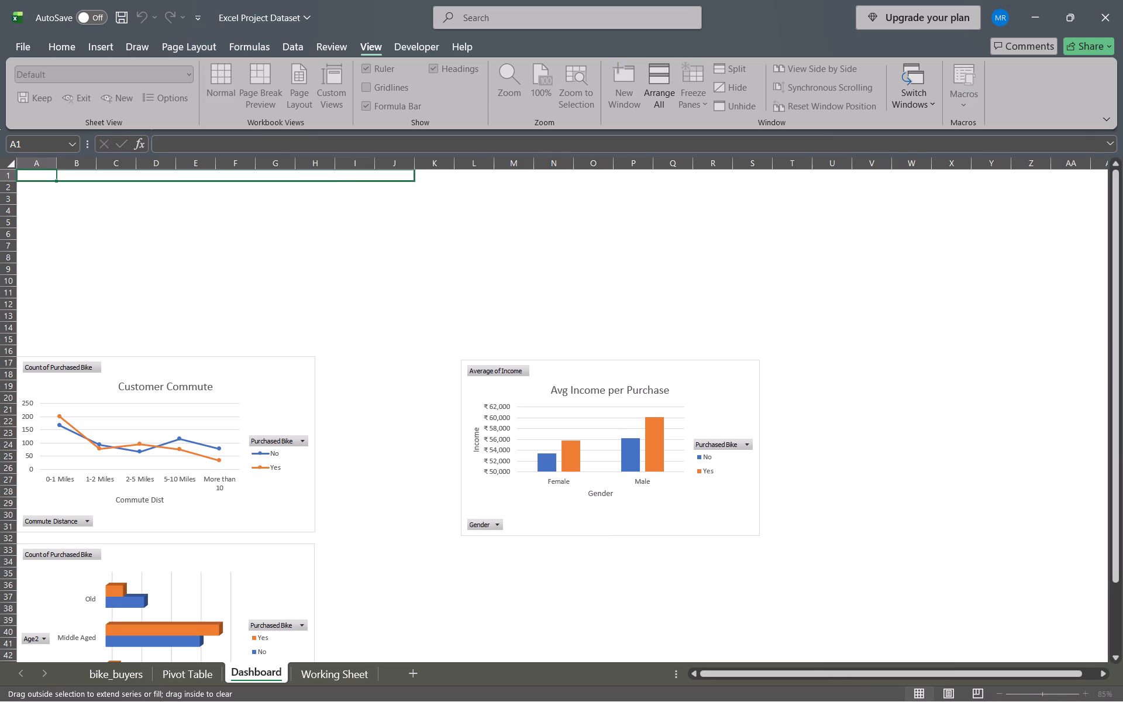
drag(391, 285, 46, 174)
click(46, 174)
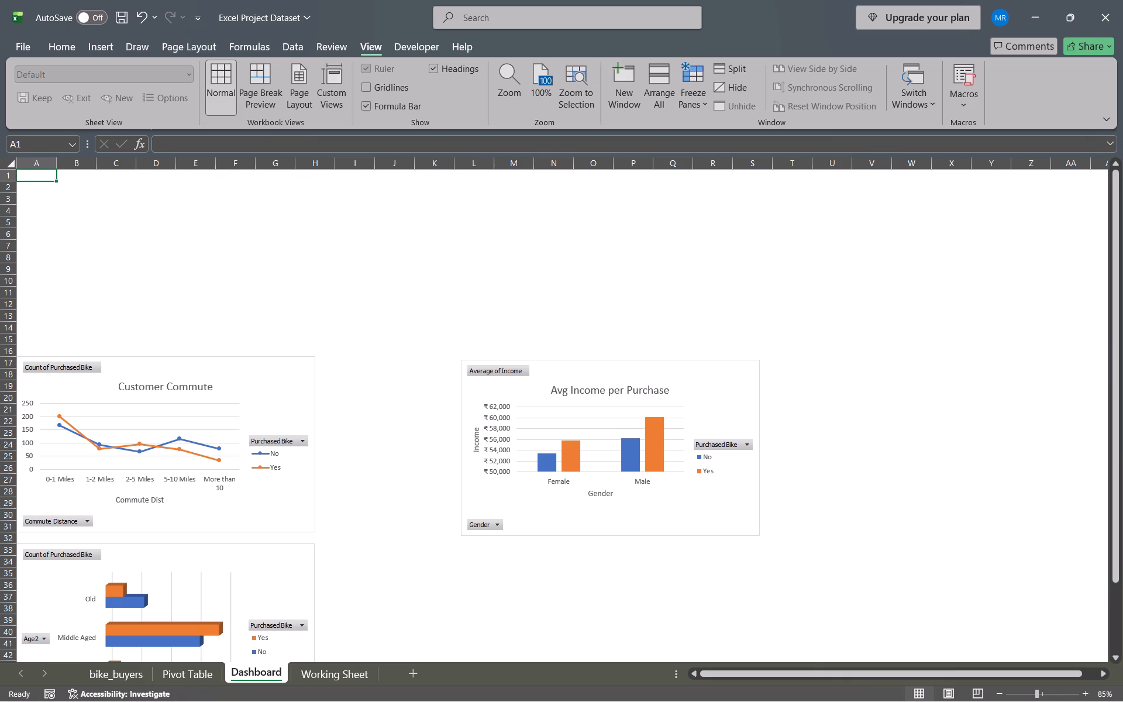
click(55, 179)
Select the range A1:K6 on the Dashboard sheet as the title banner area.
drag(50, 176, 411, 225)
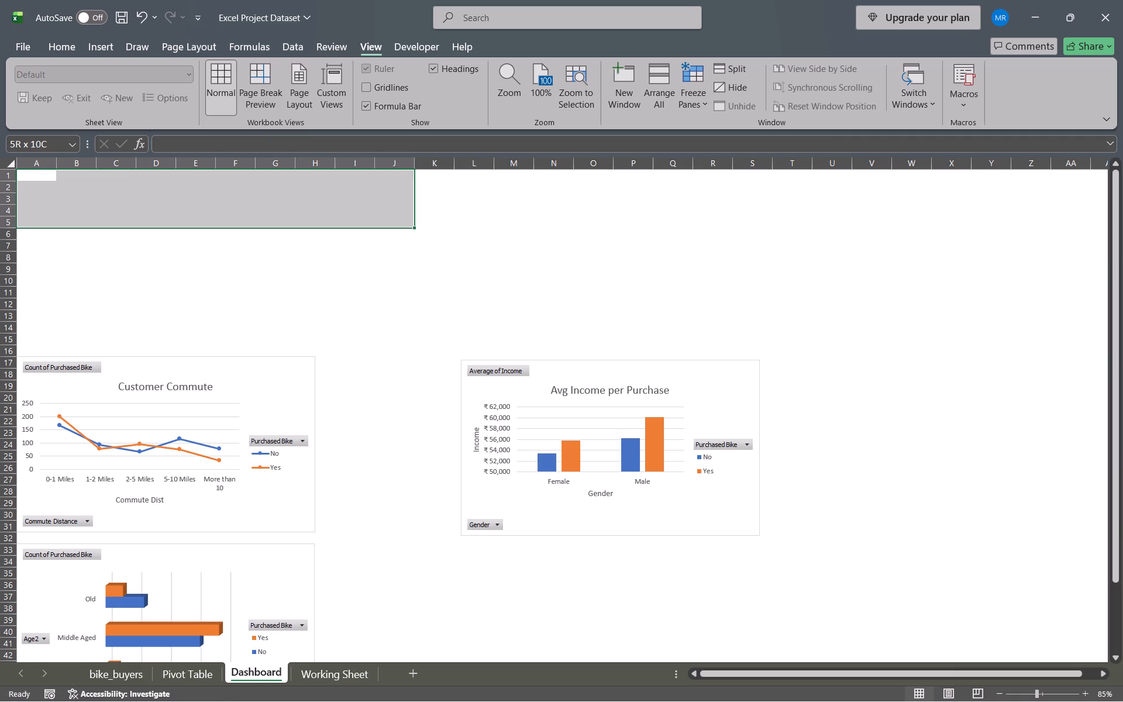
drag(411, 225, 423, 226)
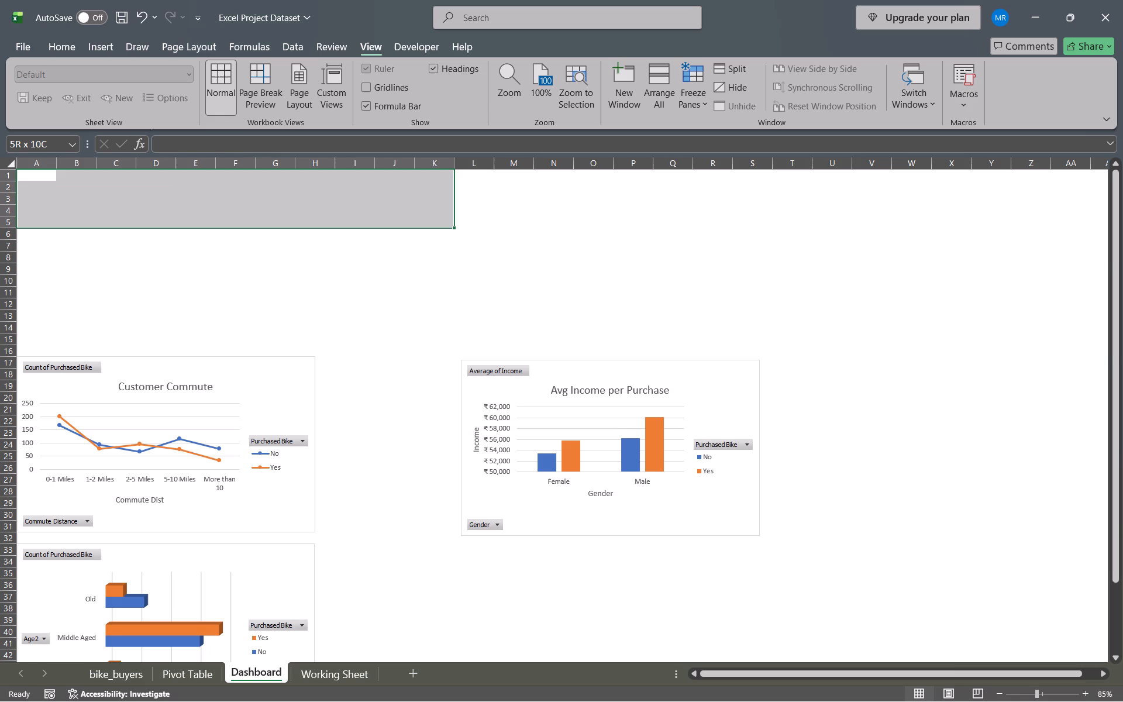
drag(423, 226, 426, 240)
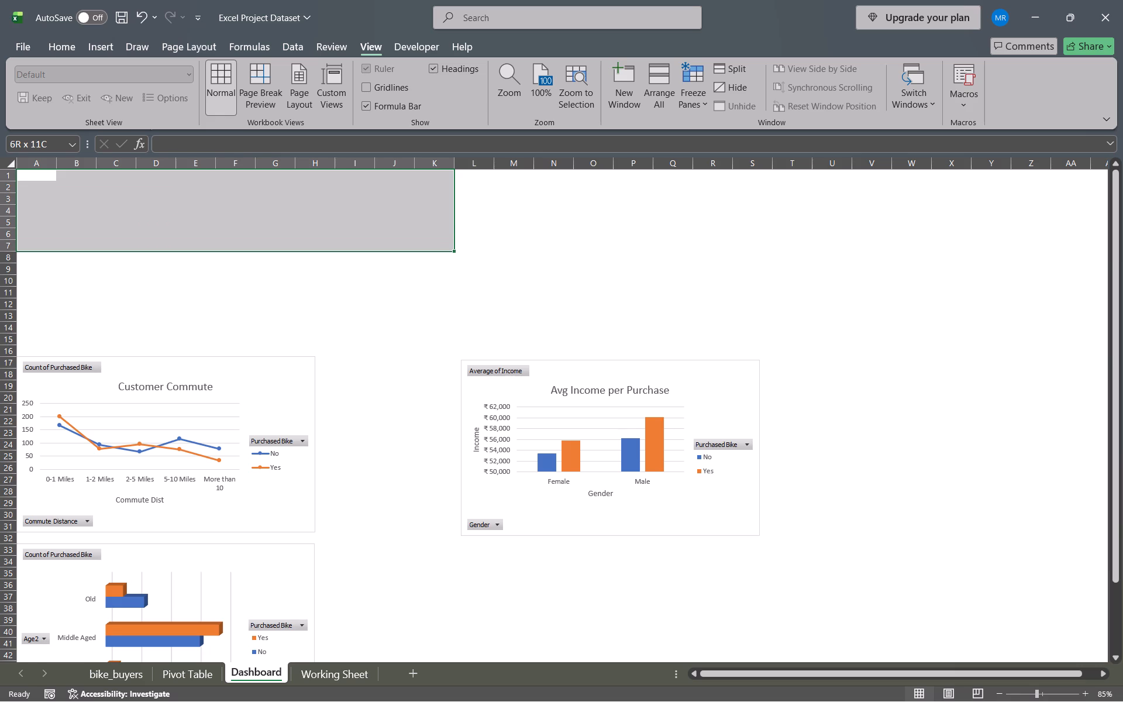
drag(426, 240, 429, 230)
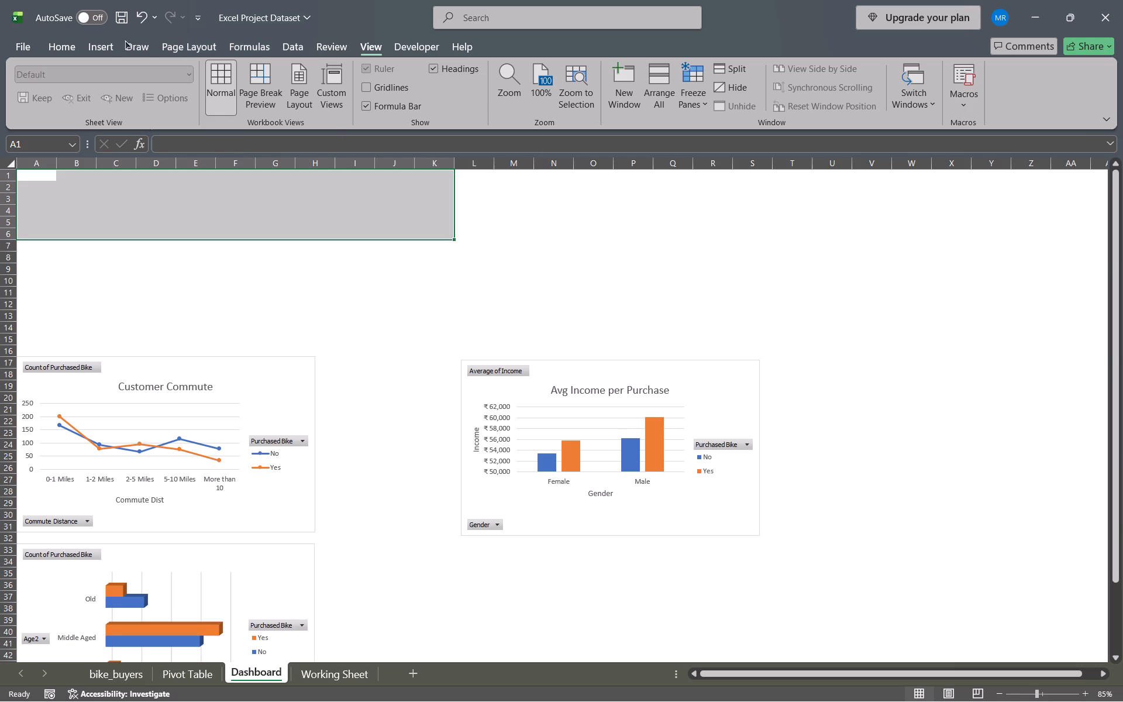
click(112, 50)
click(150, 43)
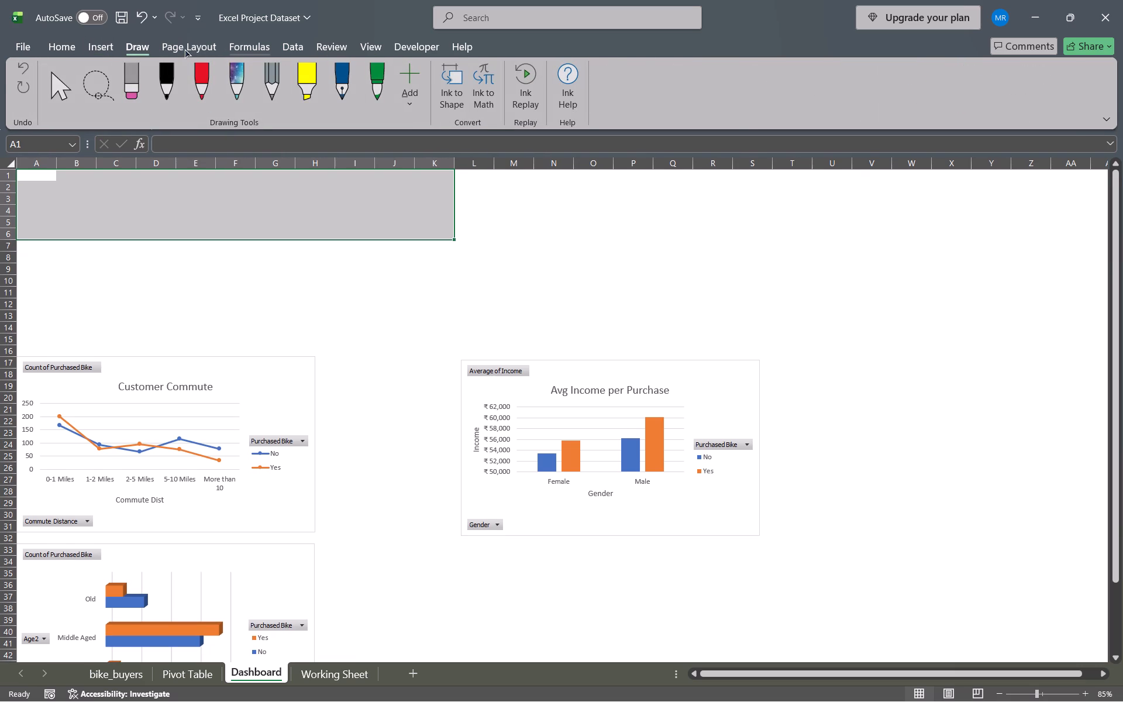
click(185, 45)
Switch to the tutorial video in Brave and rewind to check how the banner range is filled with colour.
key(alt+Tab)
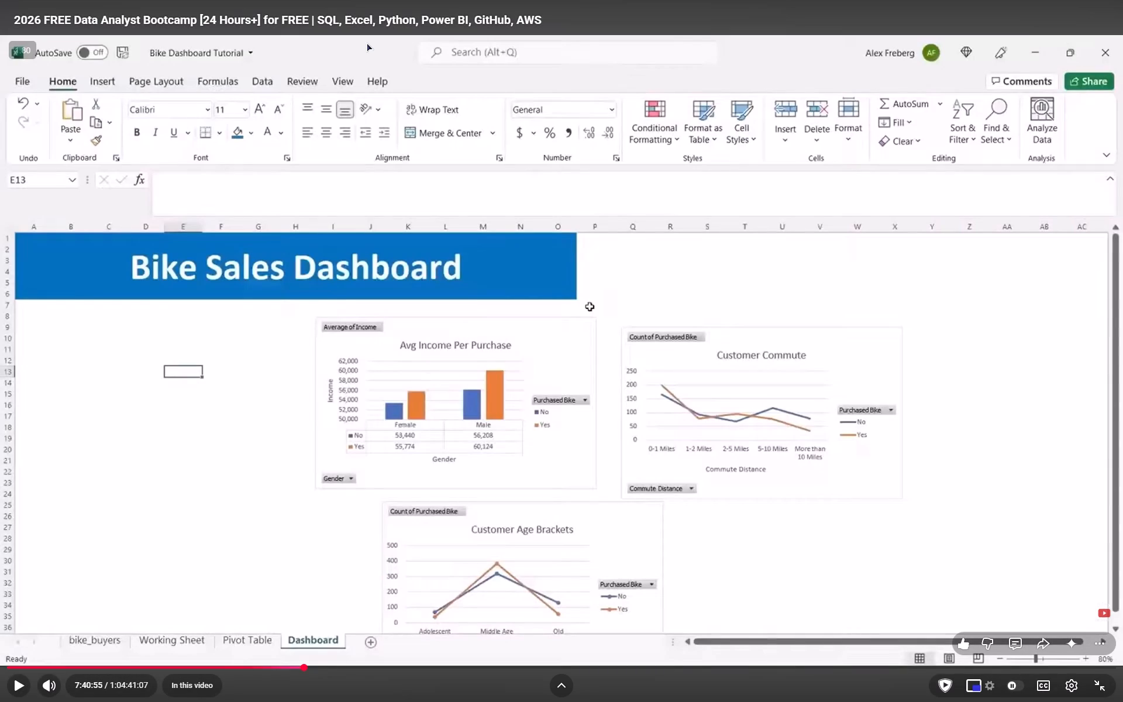
key(Left)
key(Left)
key(Left)
key(Left)
key(Left)
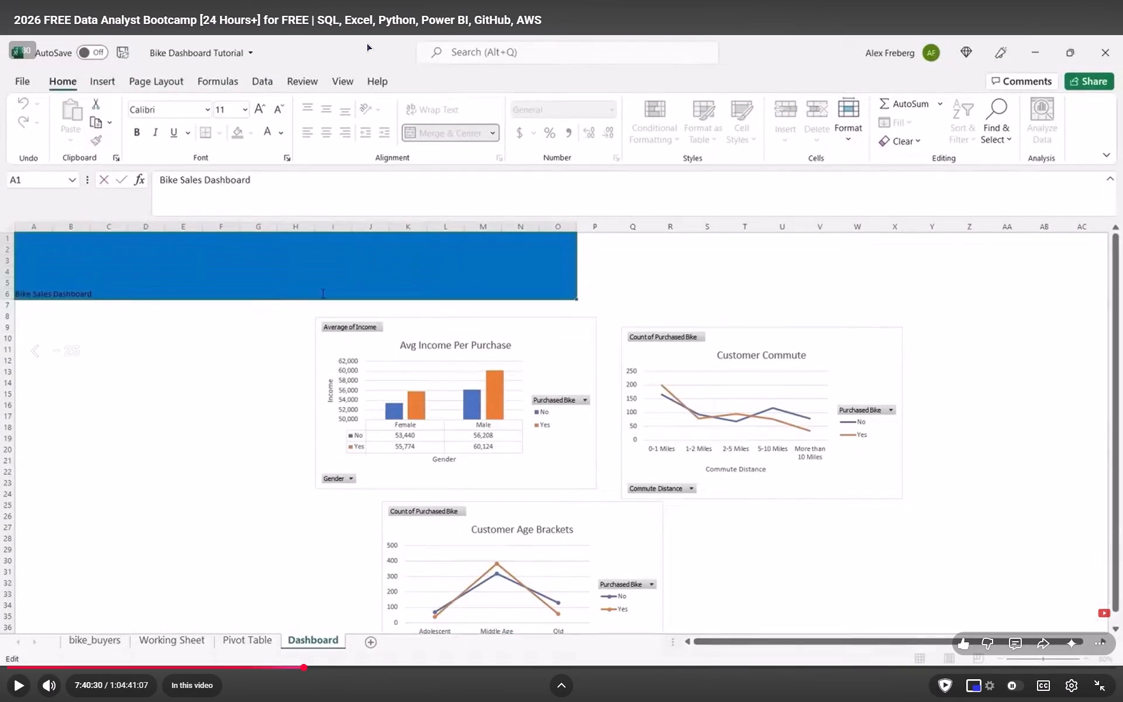
key(Left)
key(Left)
key(Left)
key(Left)
key(Left)
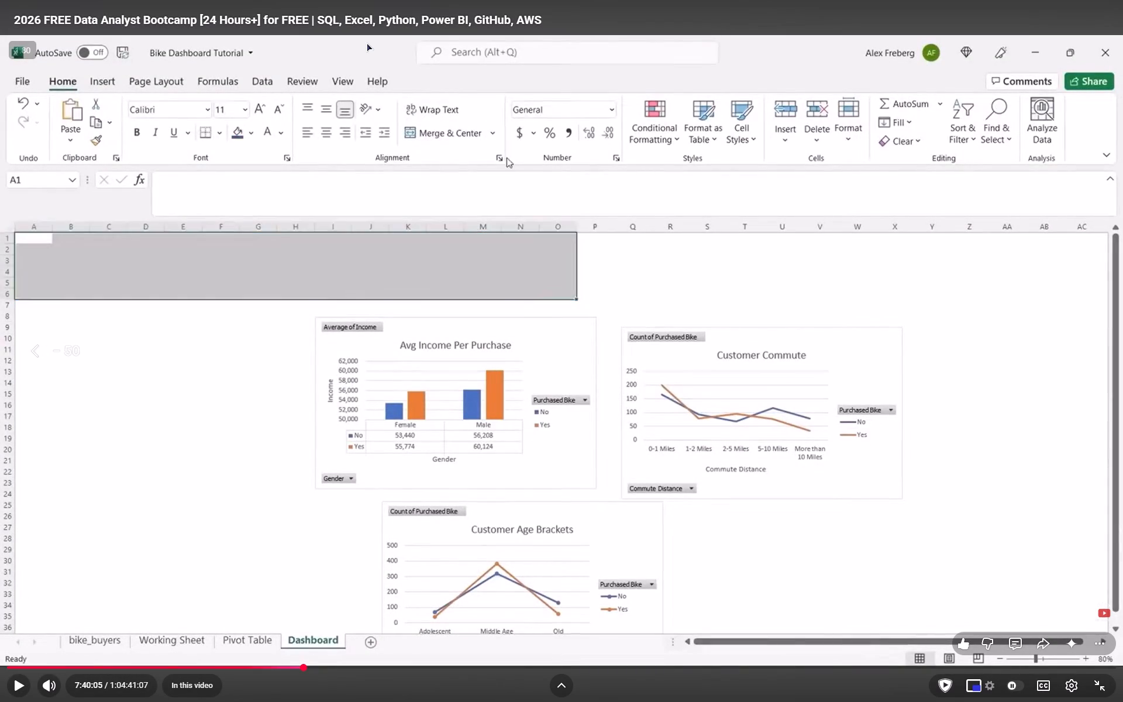
key(Left)
key(Right)
key(space)
key(space)
key(super+Tab)
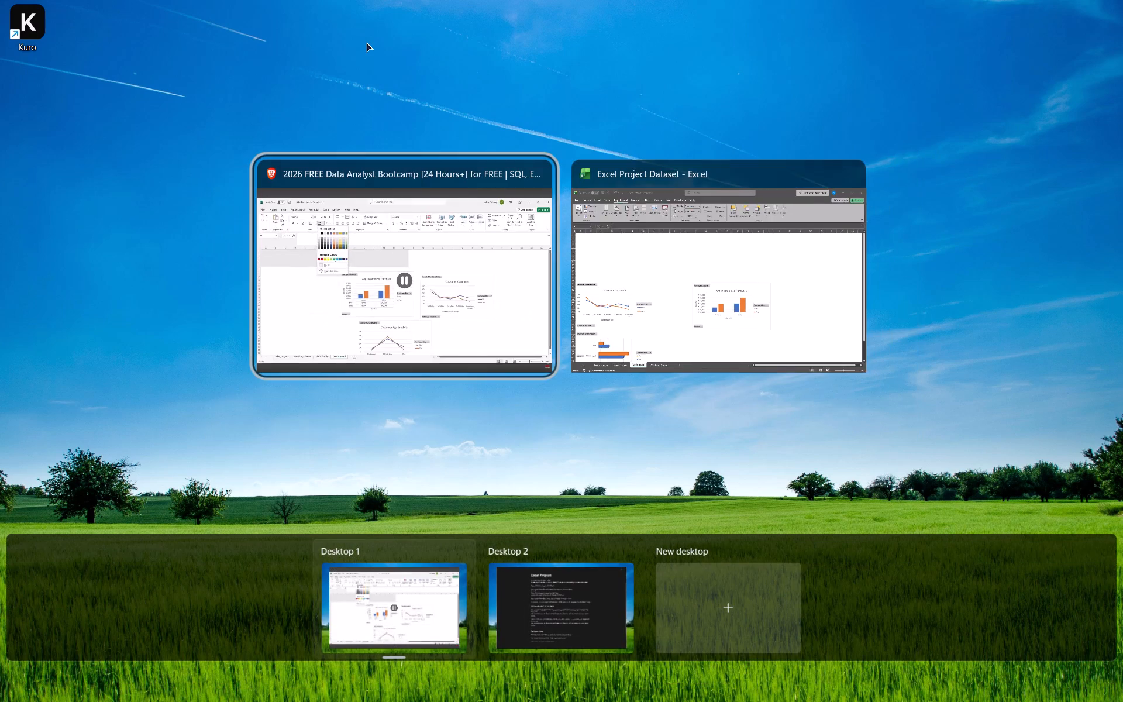
key(Escape)
Switch back to Excel and fill the selected range A1:K6 with a light blue theme colour.
key(alt+Tab)
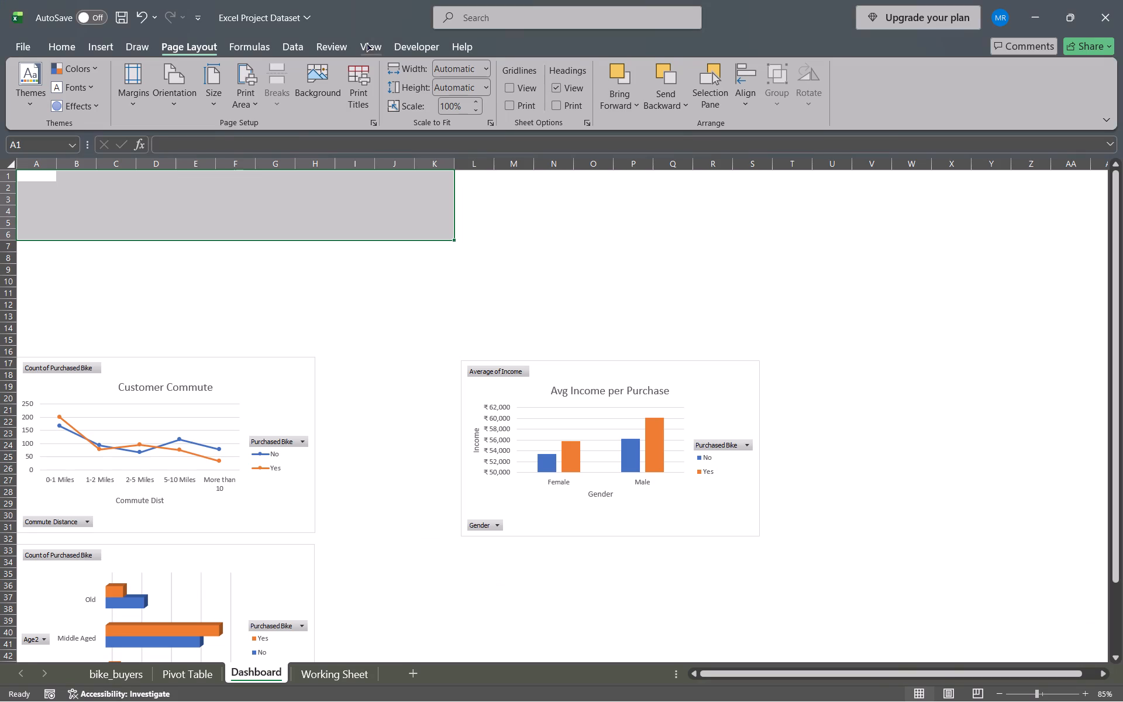
click(70, 53)
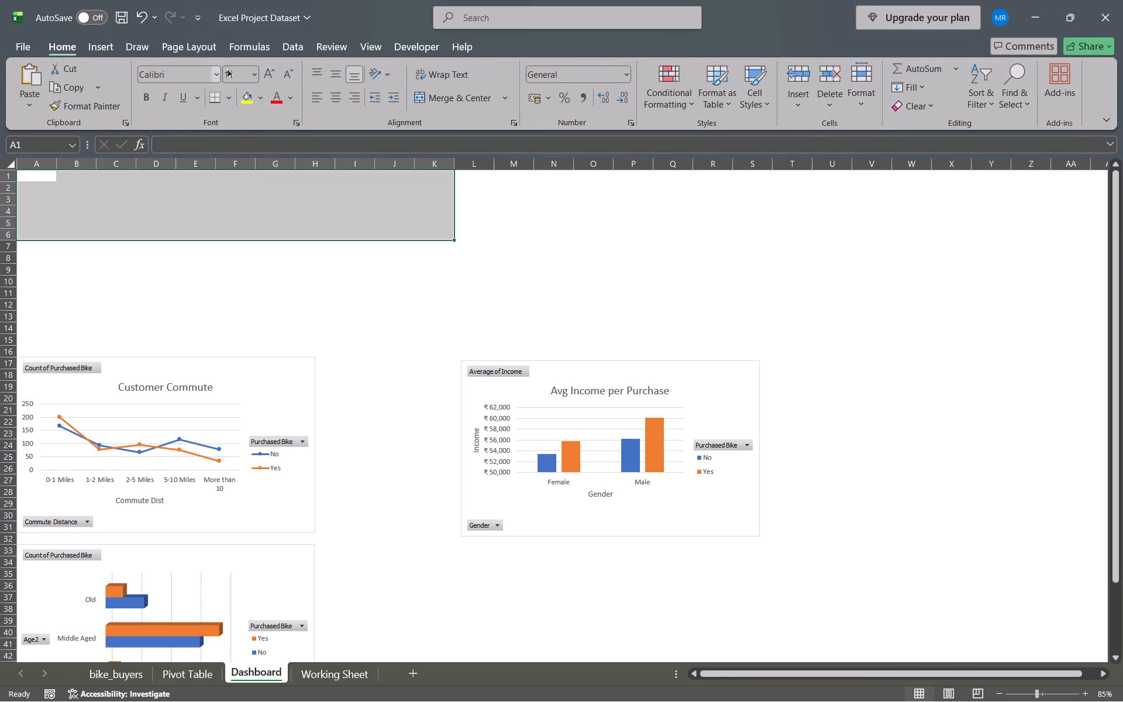
click(243, 101)
click(260, 99)
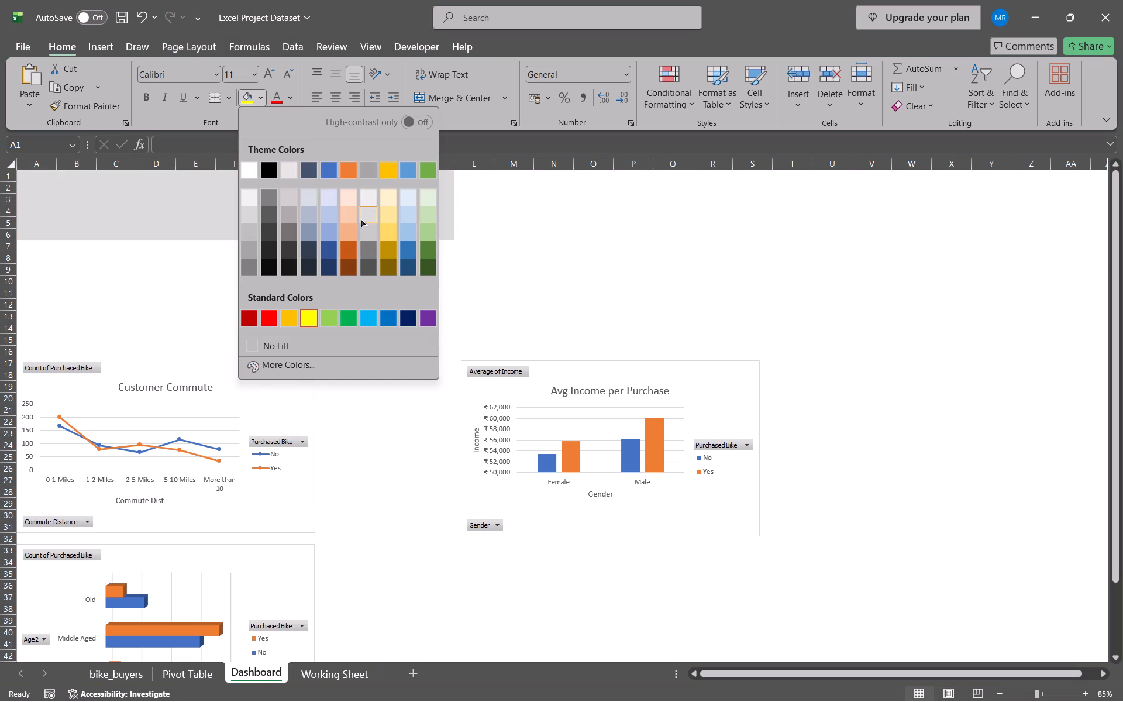
click(333, 220)
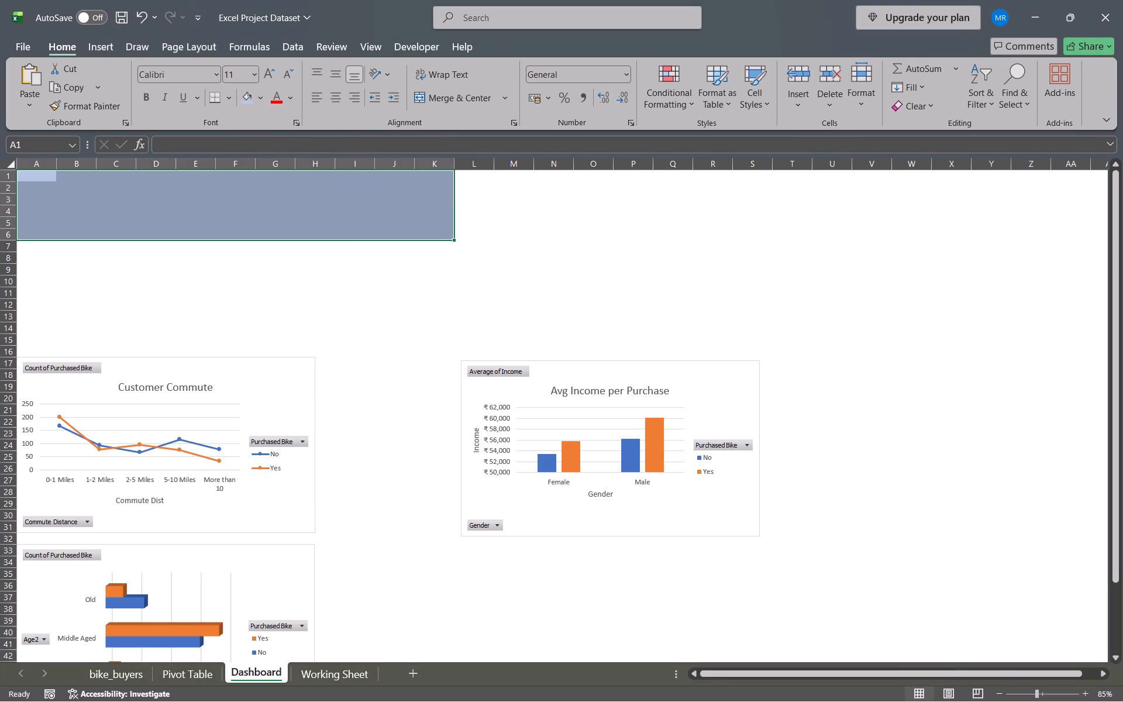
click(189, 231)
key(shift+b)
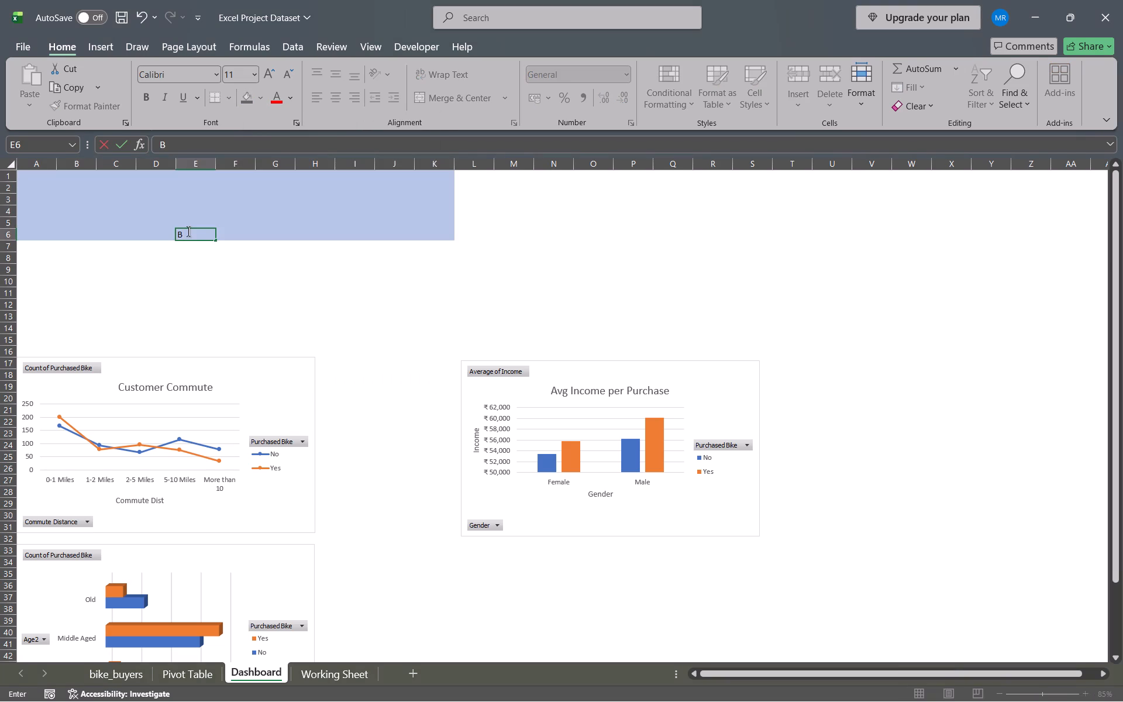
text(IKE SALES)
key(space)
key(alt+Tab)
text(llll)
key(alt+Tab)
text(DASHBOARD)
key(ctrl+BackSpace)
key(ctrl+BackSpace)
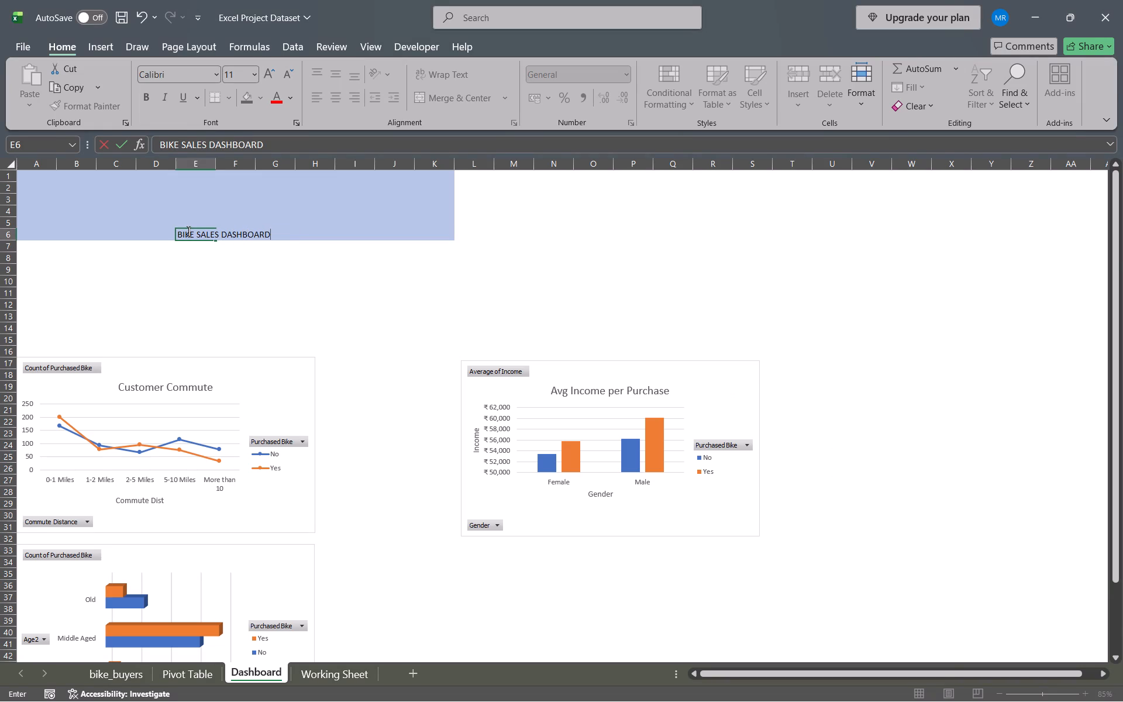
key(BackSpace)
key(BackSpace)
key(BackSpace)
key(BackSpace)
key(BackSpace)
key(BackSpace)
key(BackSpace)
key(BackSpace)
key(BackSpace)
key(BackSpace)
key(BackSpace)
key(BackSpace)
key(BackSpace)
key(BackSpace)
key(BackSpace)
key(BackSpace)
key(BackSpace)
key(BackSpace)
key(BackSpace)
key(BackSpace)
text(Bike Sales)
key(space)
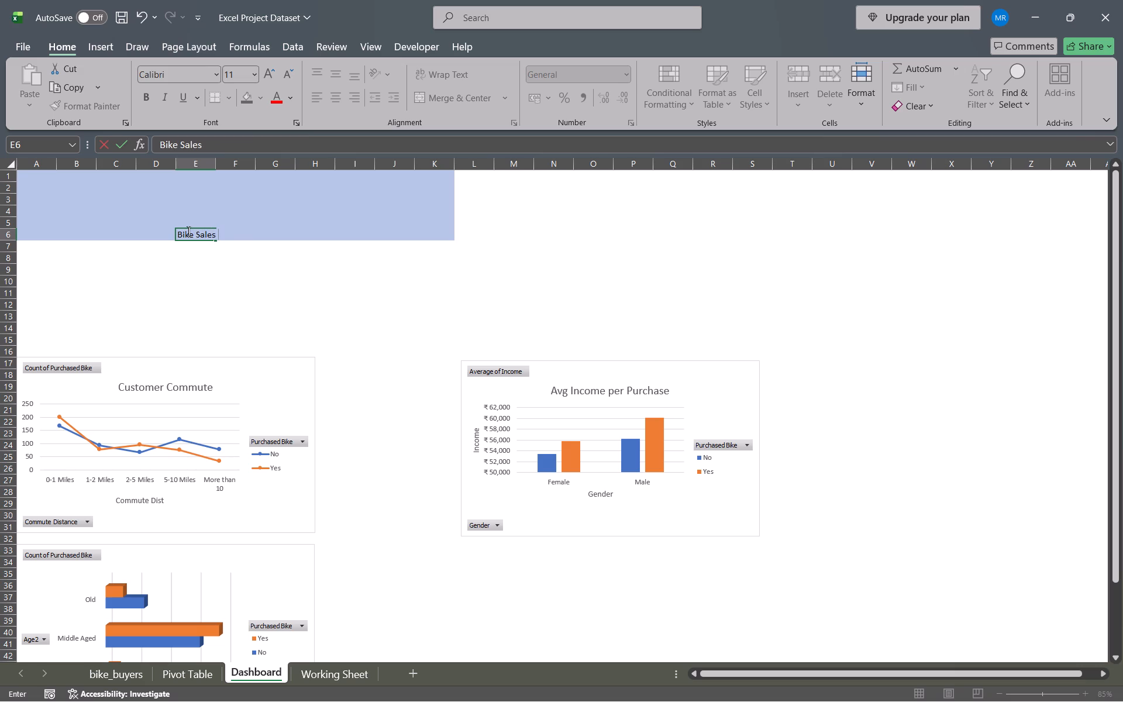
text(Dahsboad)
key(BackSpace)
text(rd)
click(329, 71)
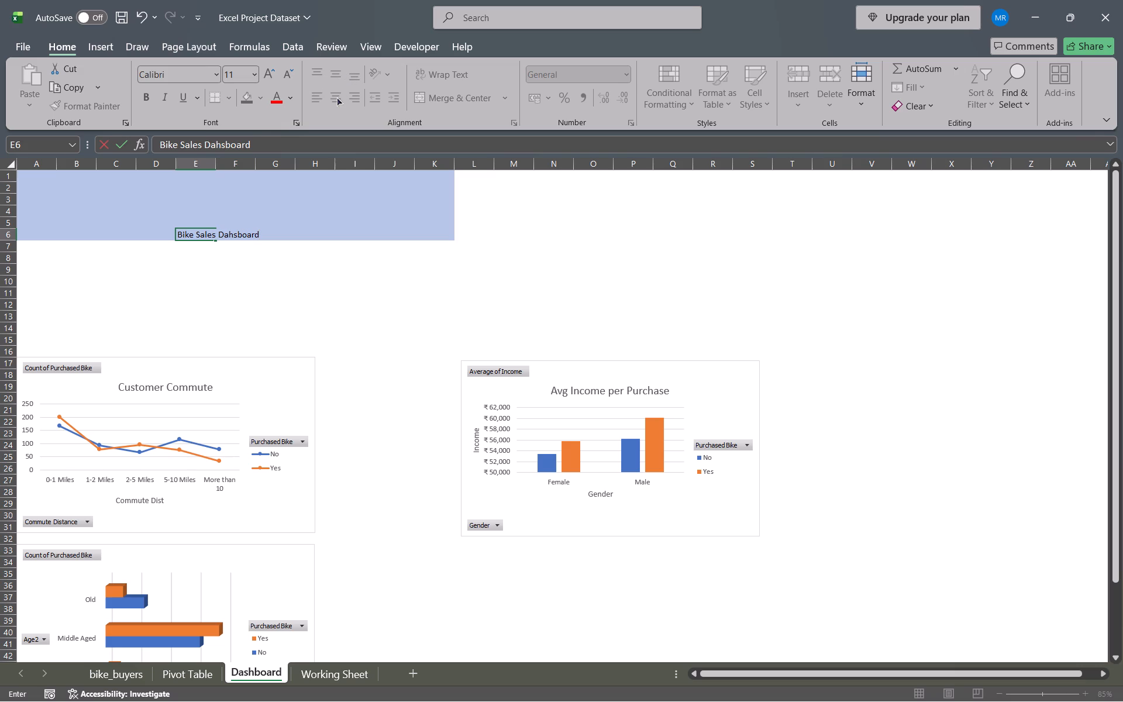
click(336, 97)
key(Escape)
Enter the title "Bike Sales Dashboard" in cell E6 of the banner on the Dashboard sheet.
double_click(190, 238)
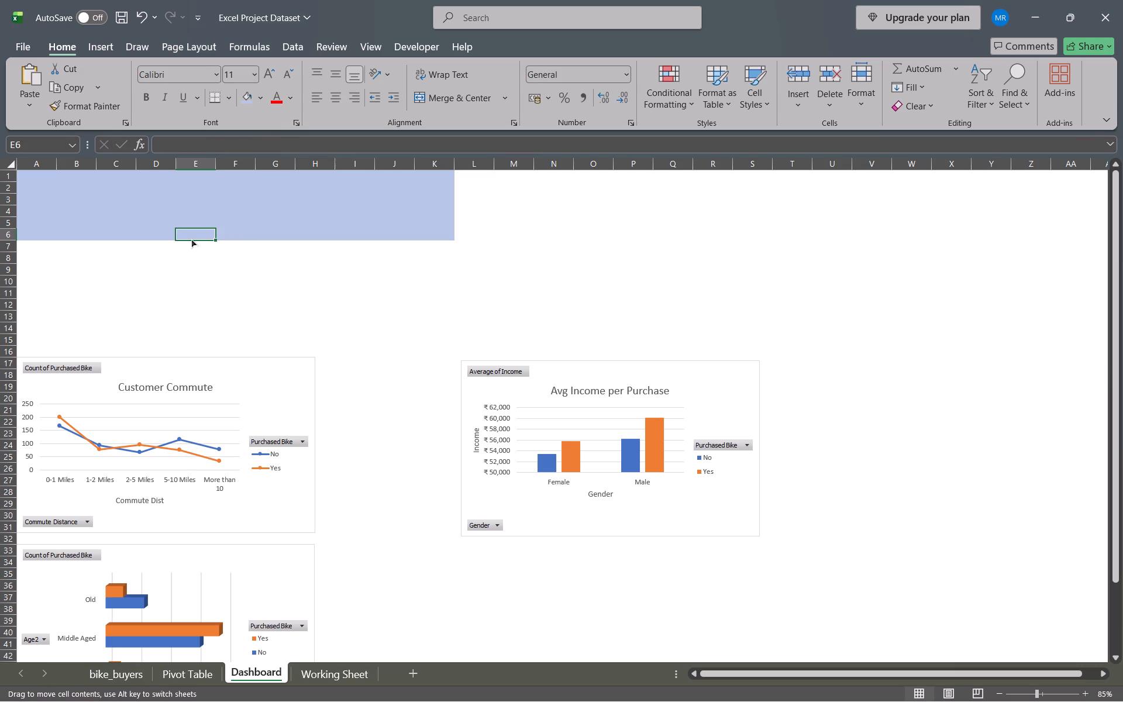
click(191, 236)
double_click(191, 236)
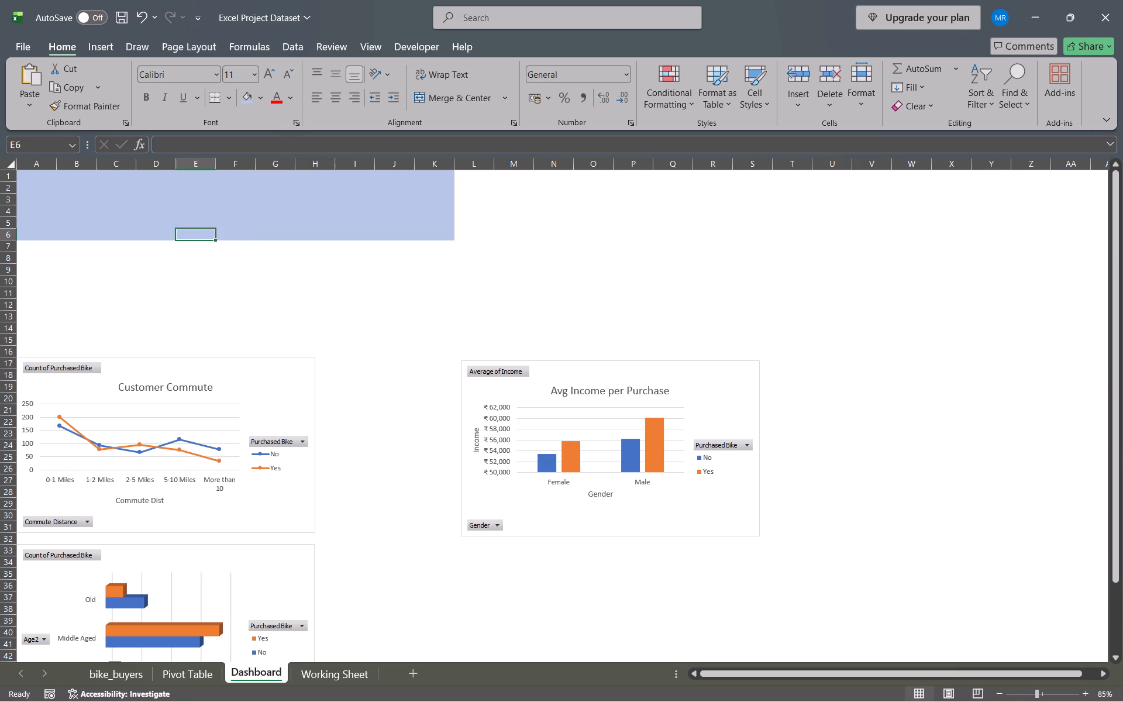
text(Bike Sales)
key(space)
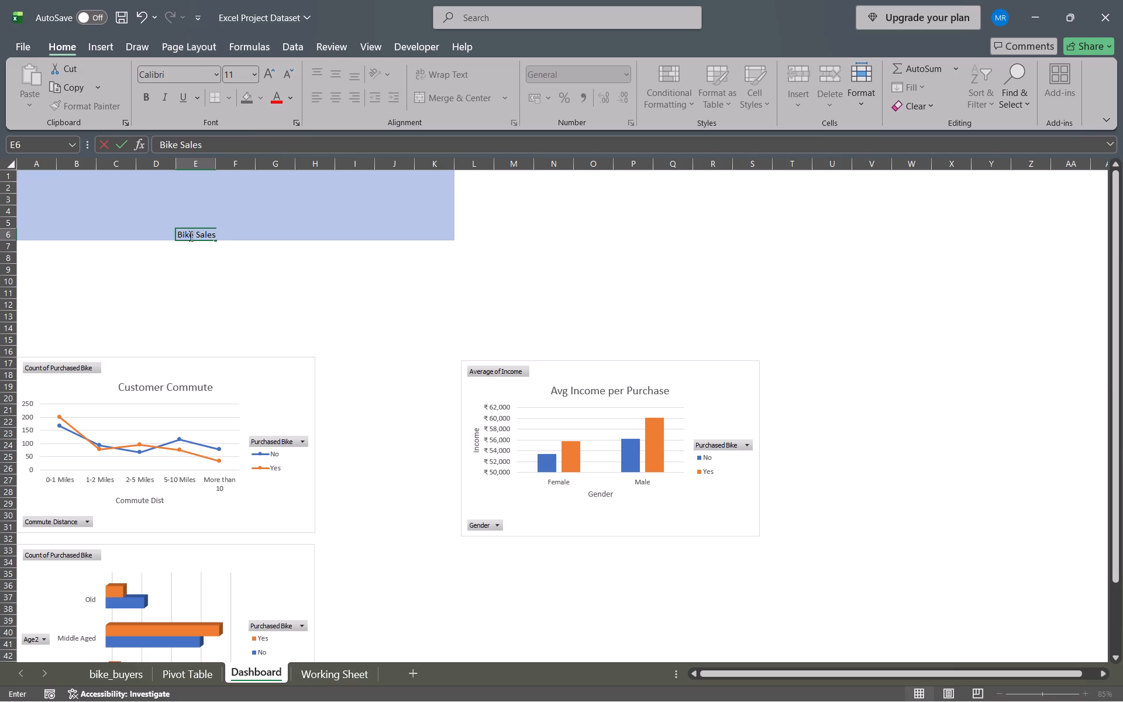
text(DashboA)
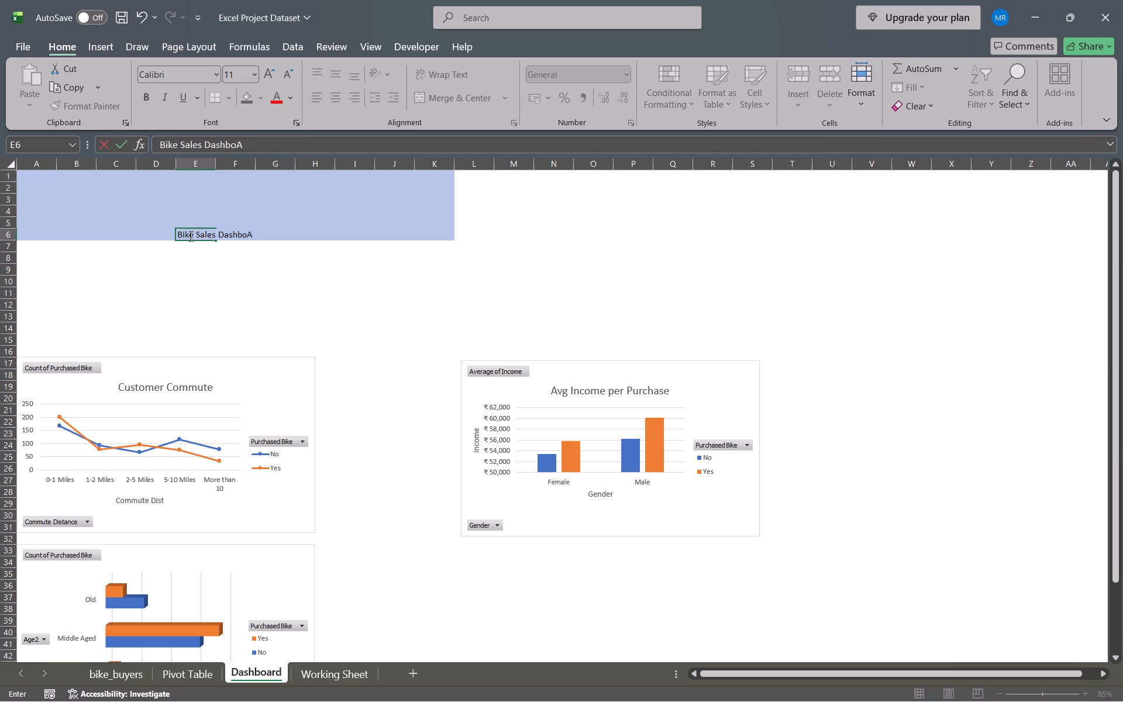
key(BackSpace)
text(ard)
key(Return)
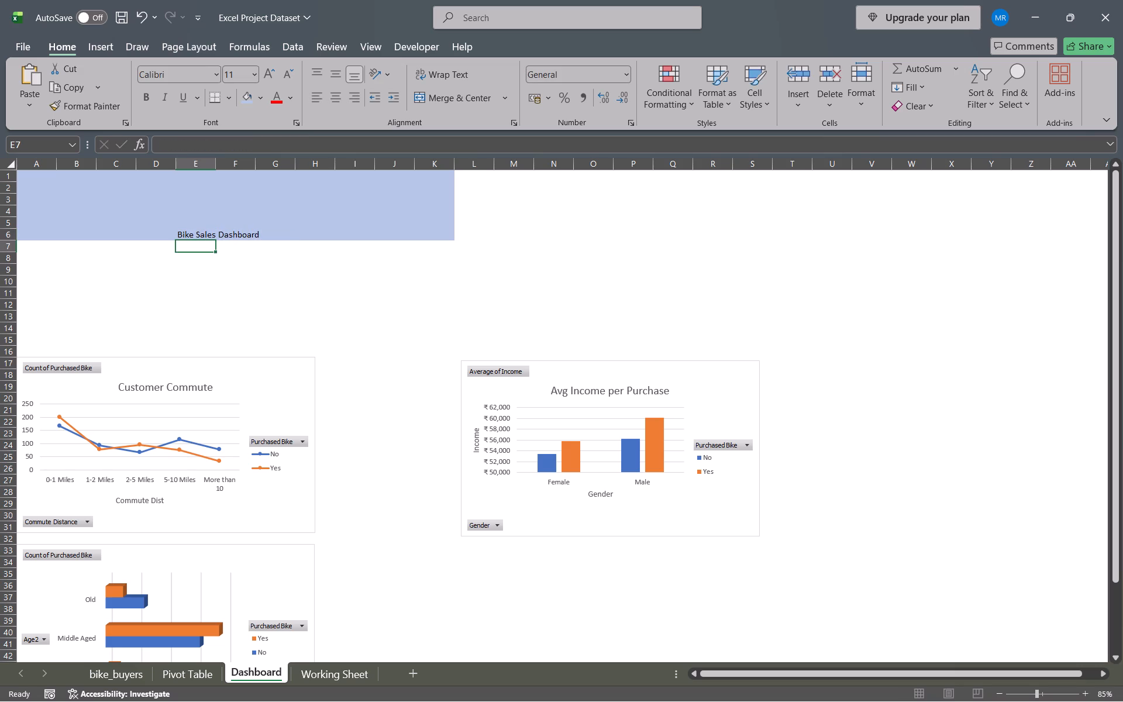
Centre the title in cell E6 horizontally and align it to the middle vertically.
click(204, 237)
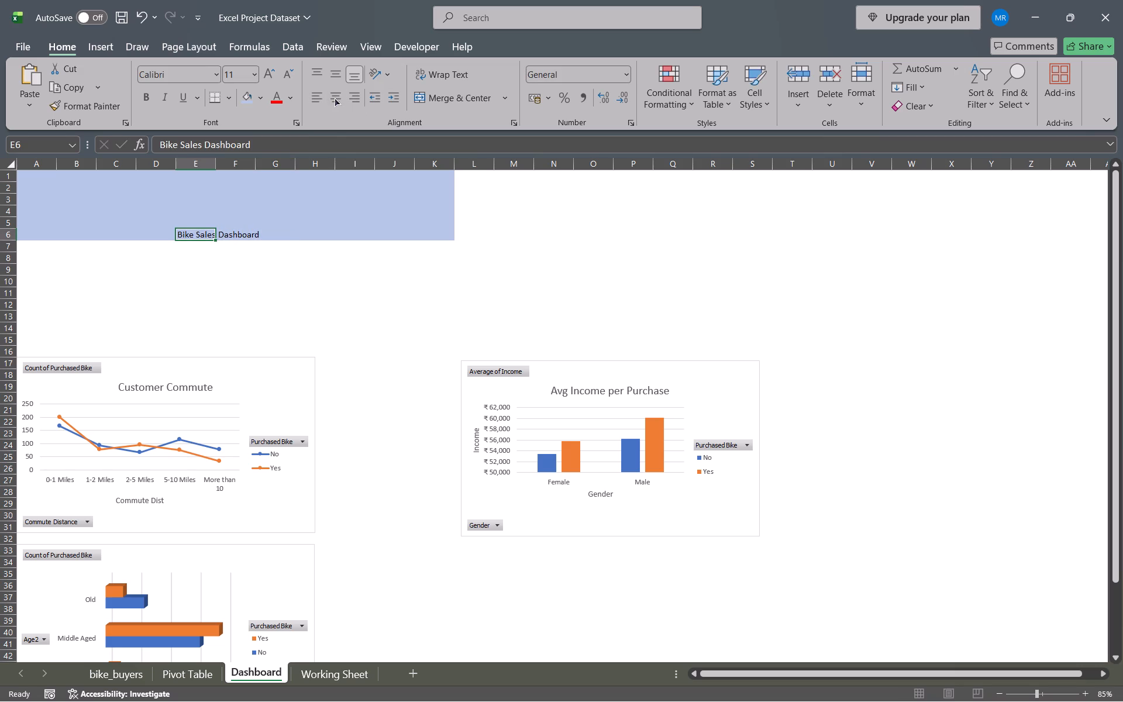
click(333, 97)
click(335, 73)
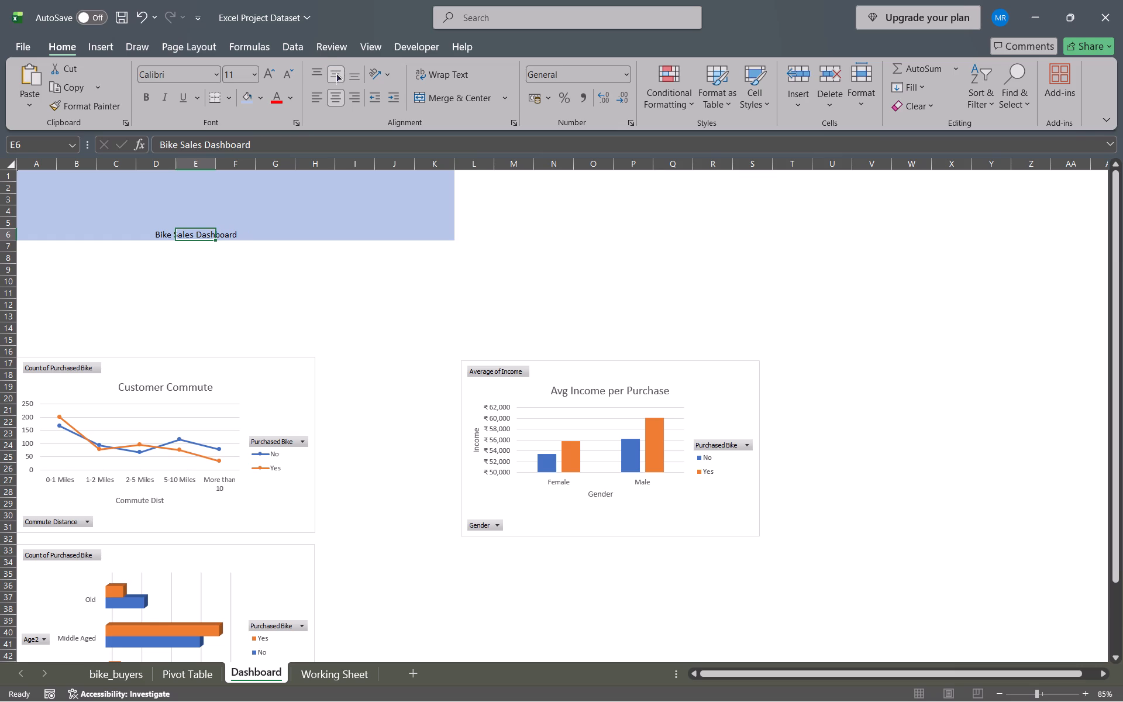
Switch to the tutorial video in Brave, rewind to check how the banner title is enlarged, and return to Excel.
key(alt+Tab)
key(space)
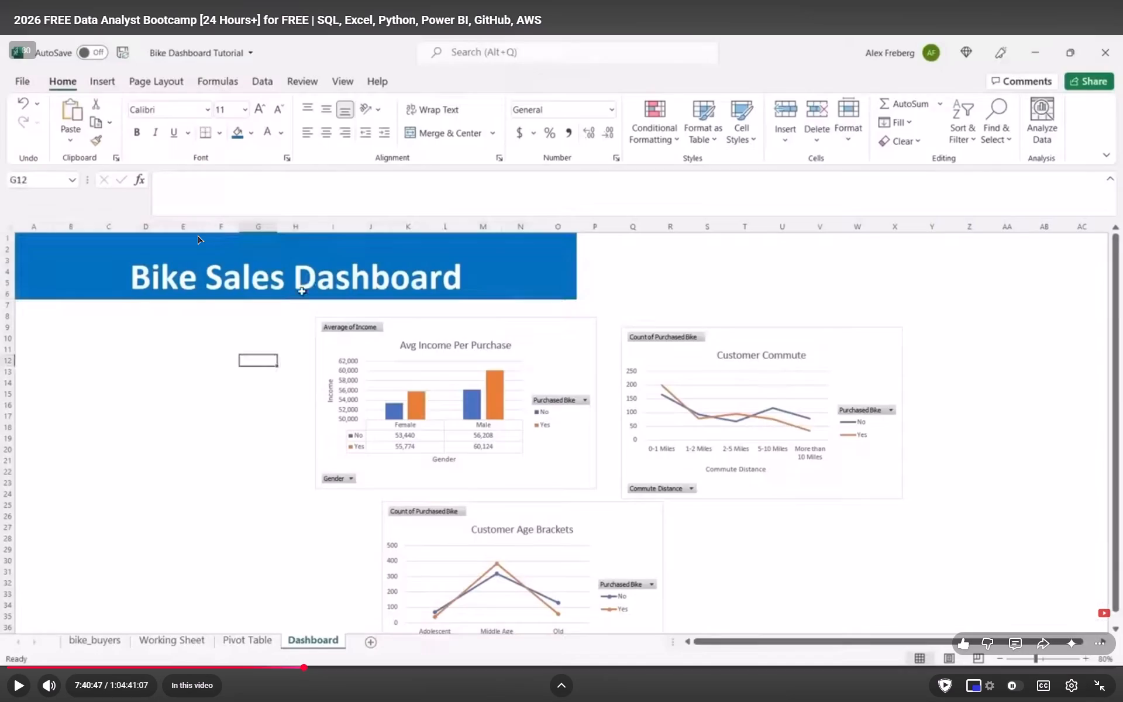
key(space)
key(space)
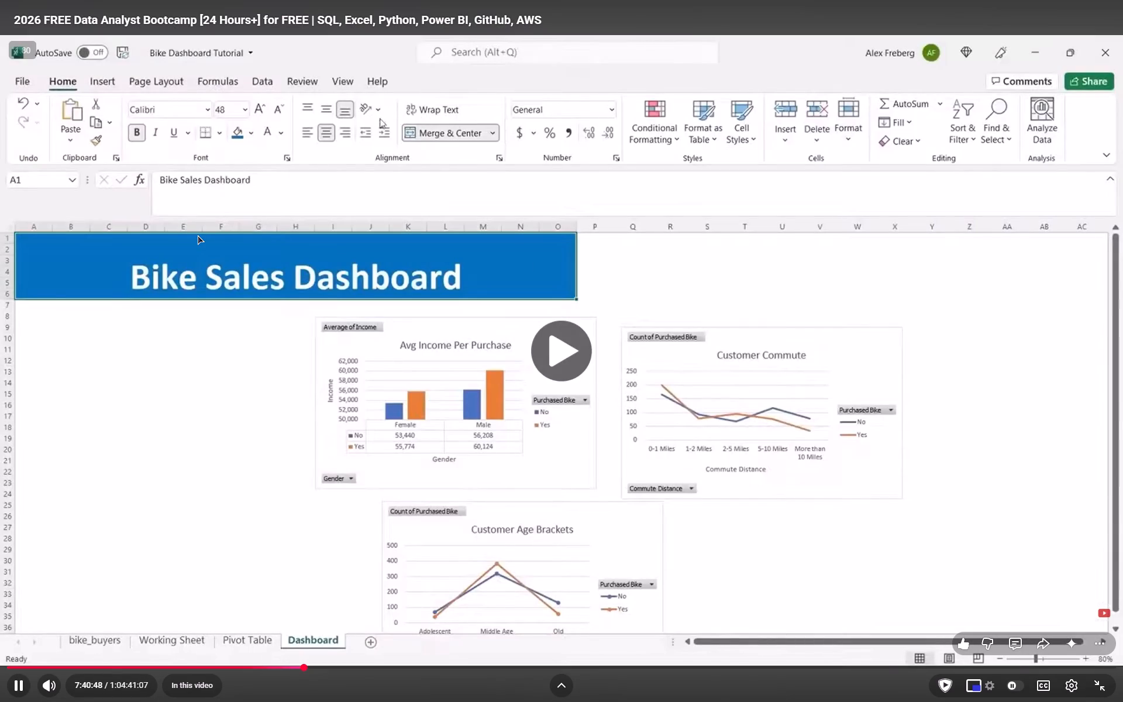
key(Left)
key(Left)
key(Left)
key(Left)
key(Left)
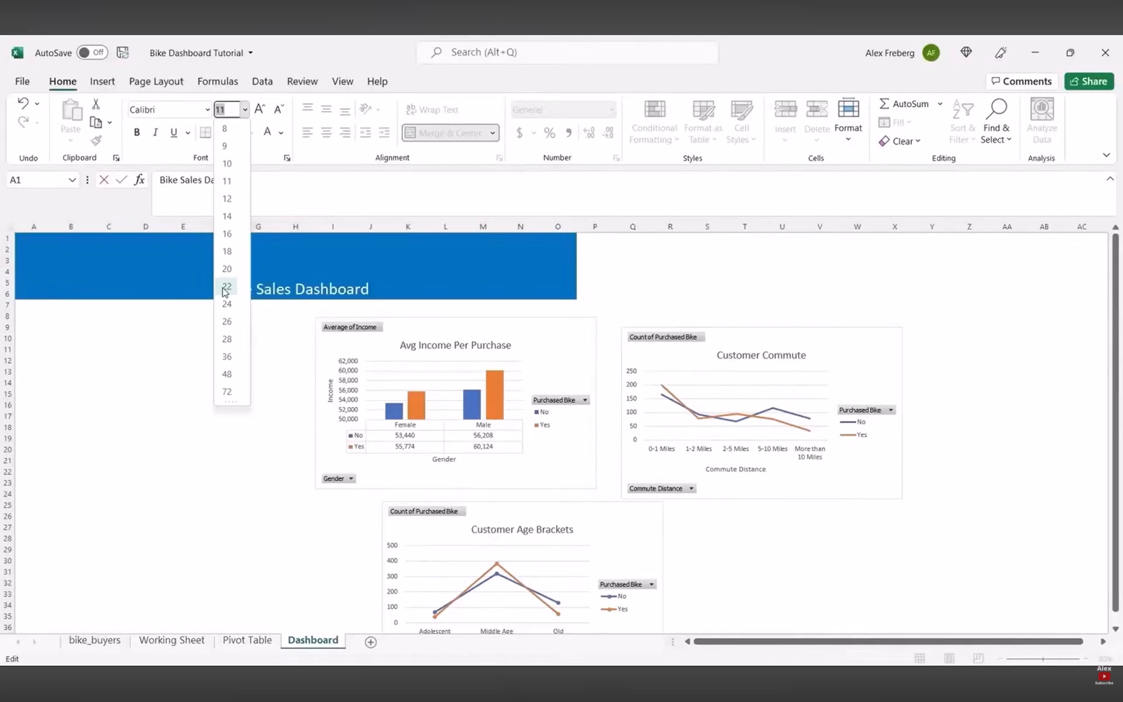
key(space)
key(alt+Tab)
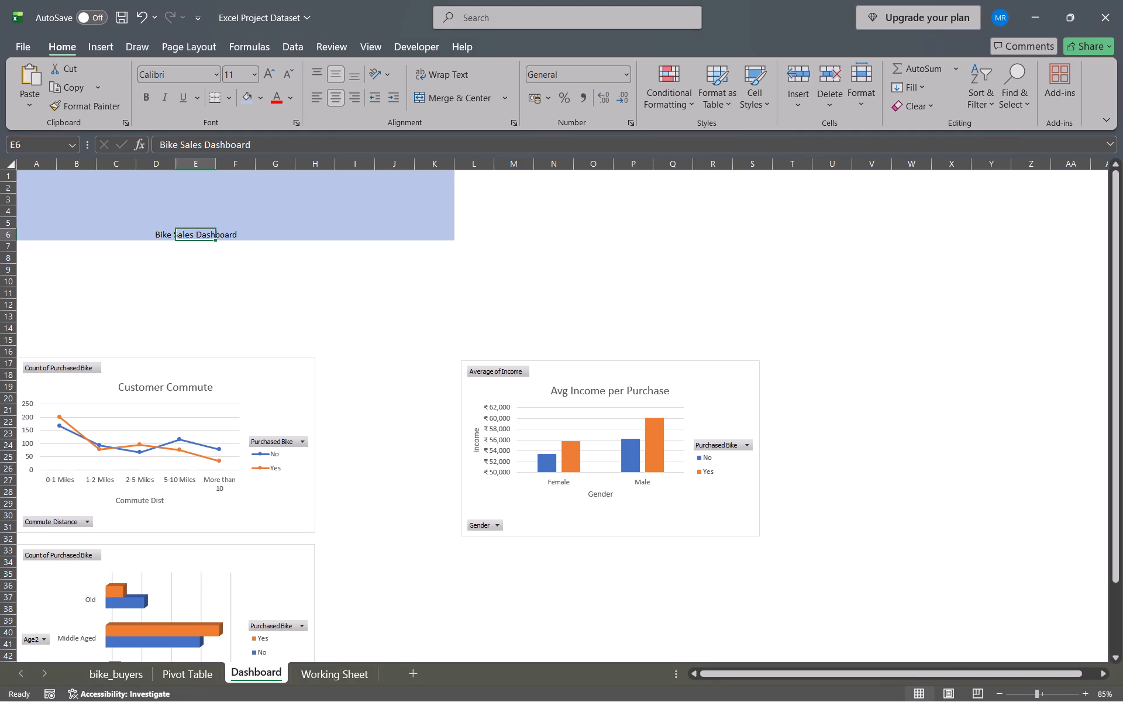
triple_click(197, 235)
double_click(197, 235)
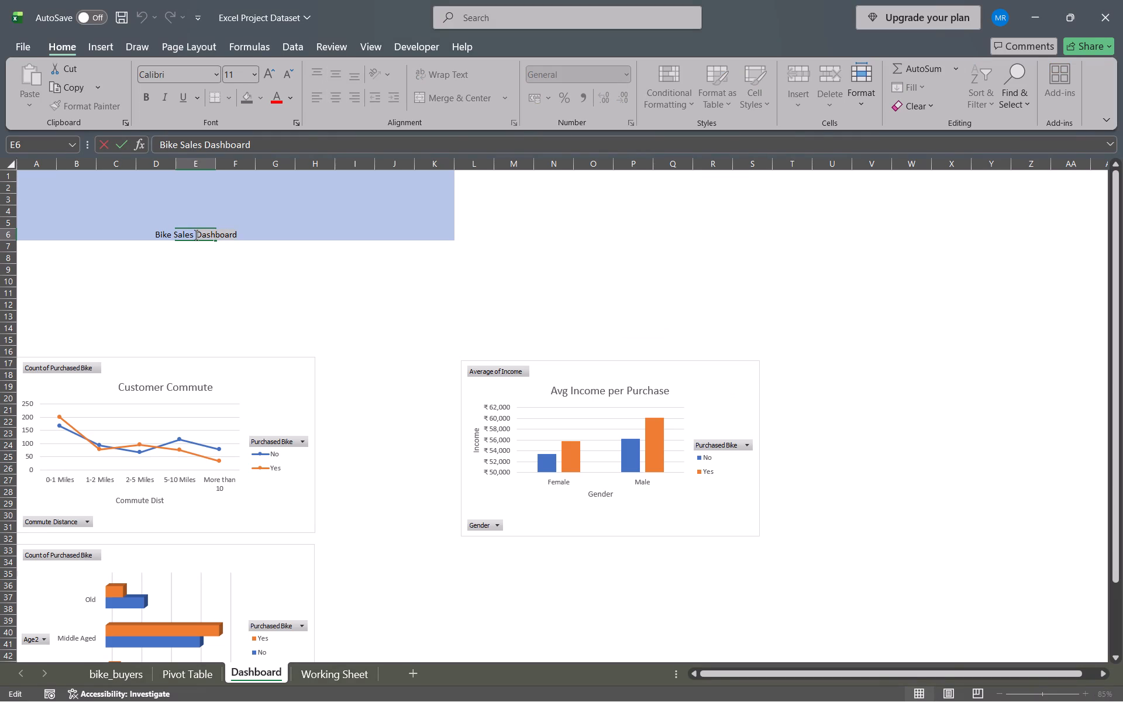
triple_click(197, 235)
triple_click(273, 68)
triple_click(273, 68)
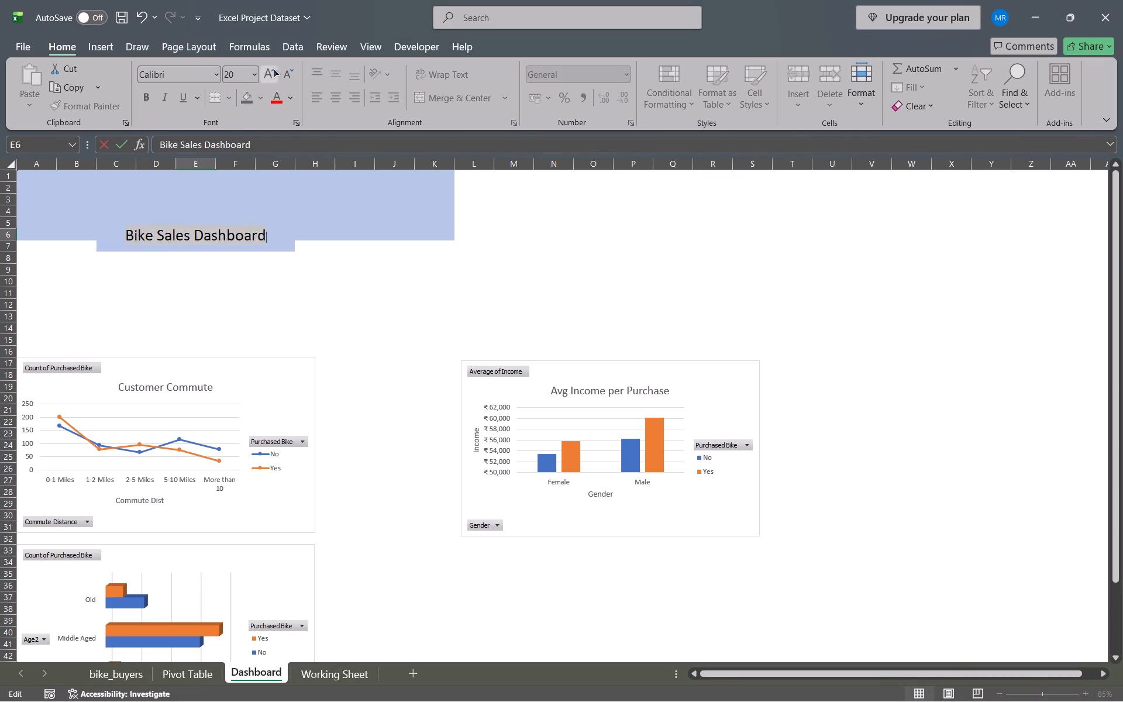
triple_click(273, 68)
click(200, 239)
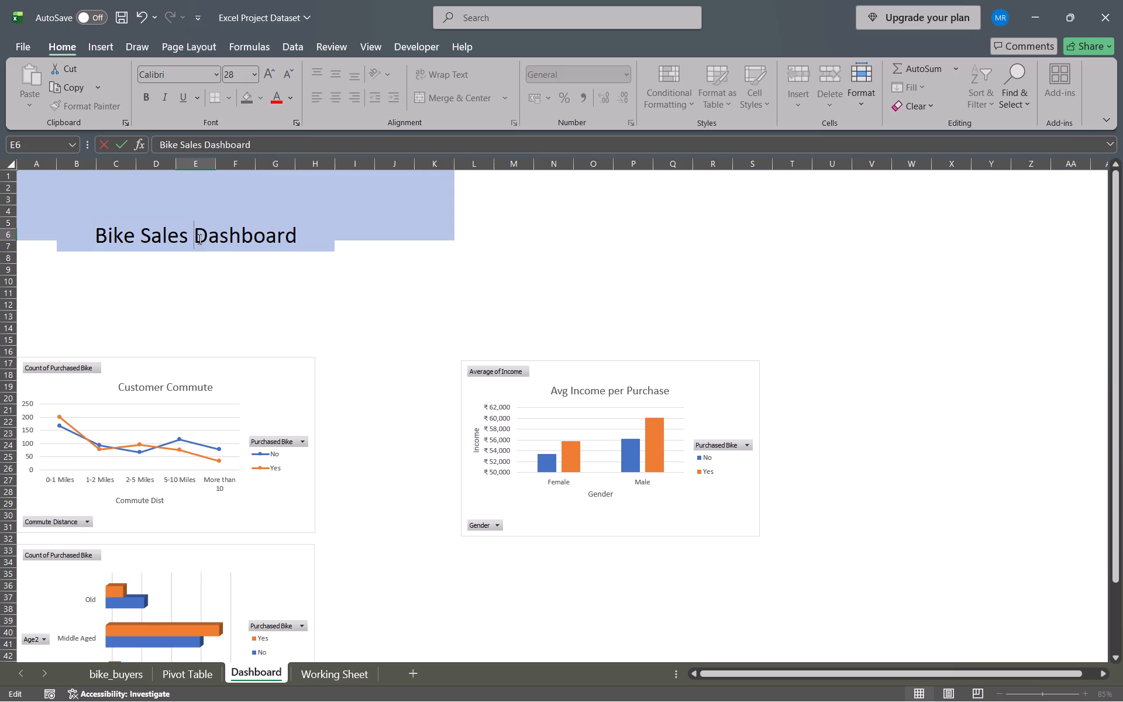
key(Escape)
Move the "Bike Sales Dashboard" title text from cell E6 to cell E4.
click(200, 239)
click(199, 236)
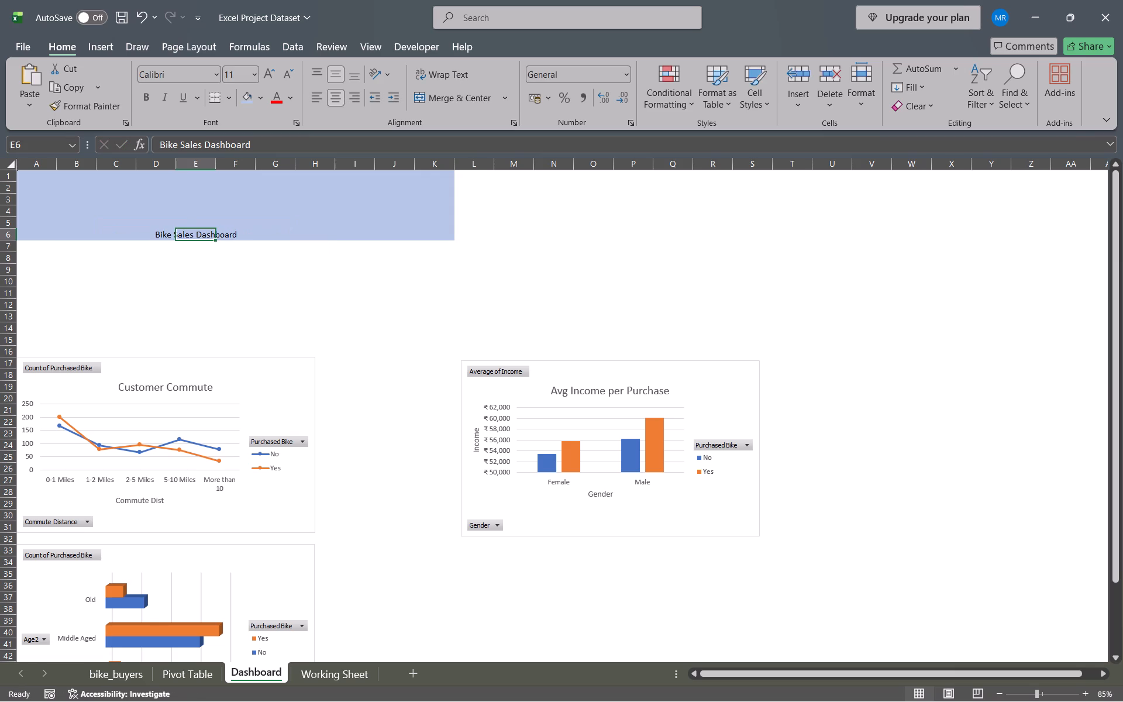
click(197, 232)
click(253, 147)
key(ctrl+a)
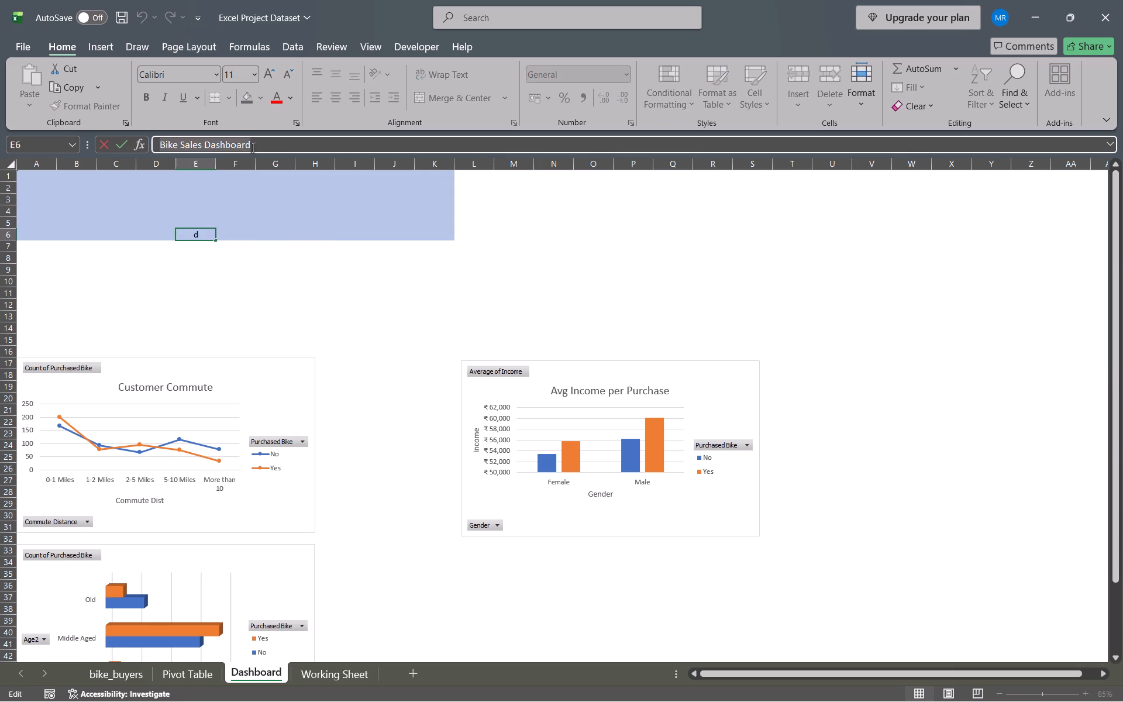
key(ctrl+x)
click(188, 211)
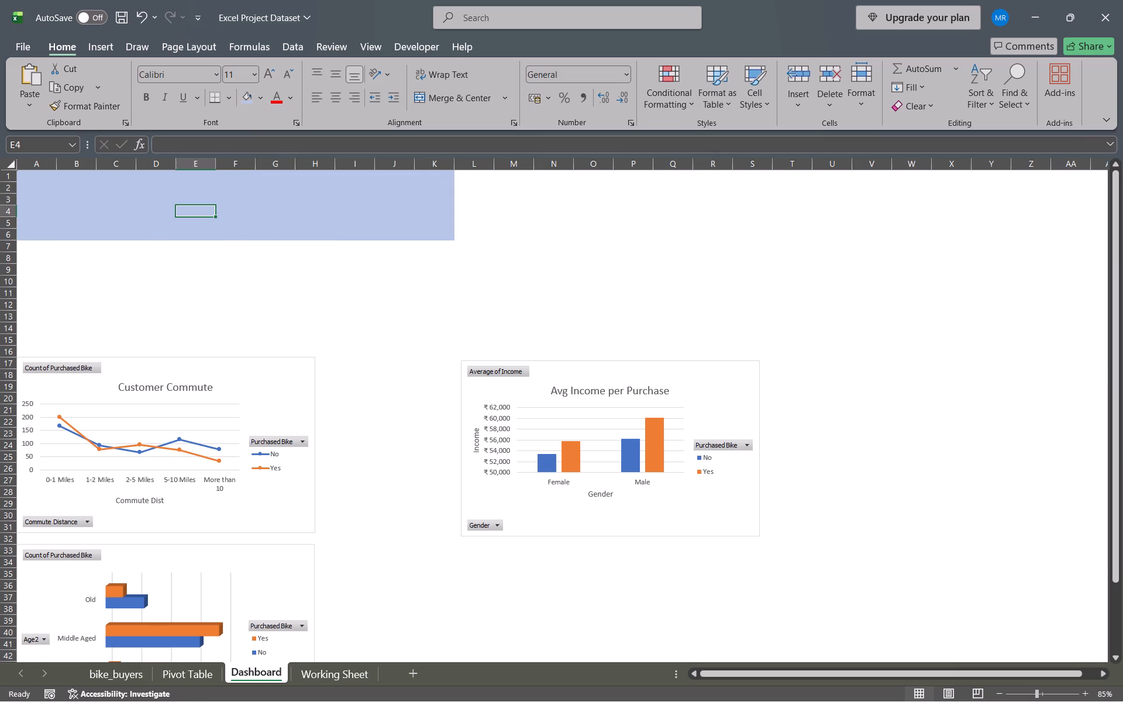
key(ctrl+v)
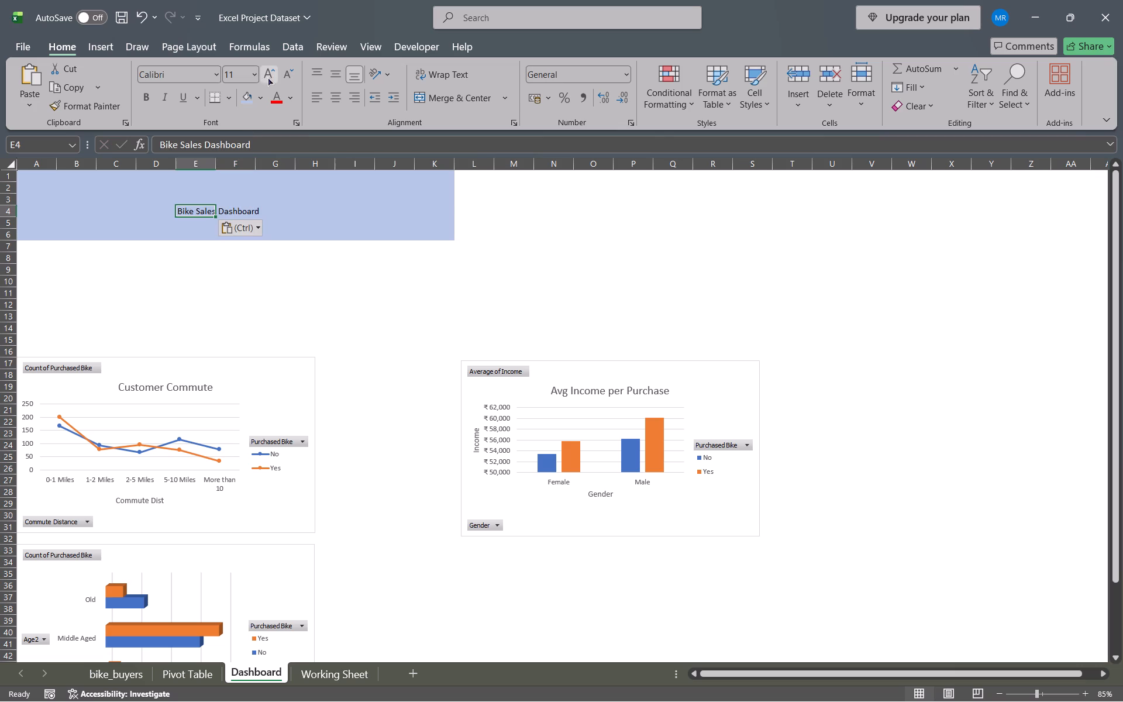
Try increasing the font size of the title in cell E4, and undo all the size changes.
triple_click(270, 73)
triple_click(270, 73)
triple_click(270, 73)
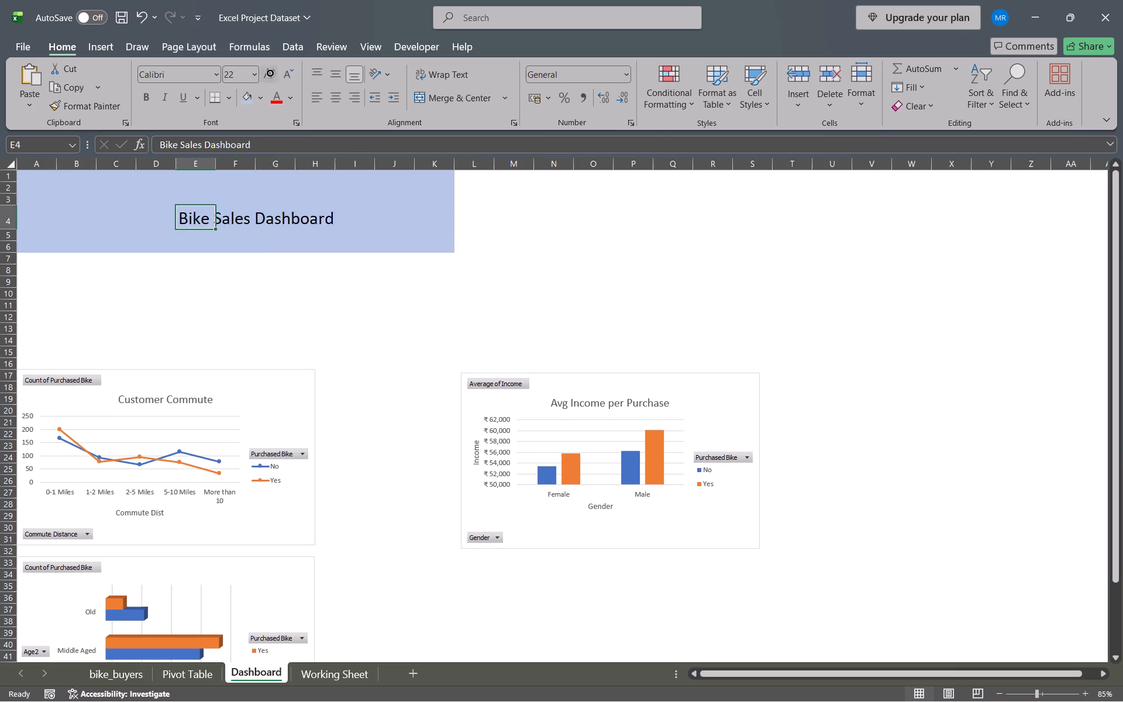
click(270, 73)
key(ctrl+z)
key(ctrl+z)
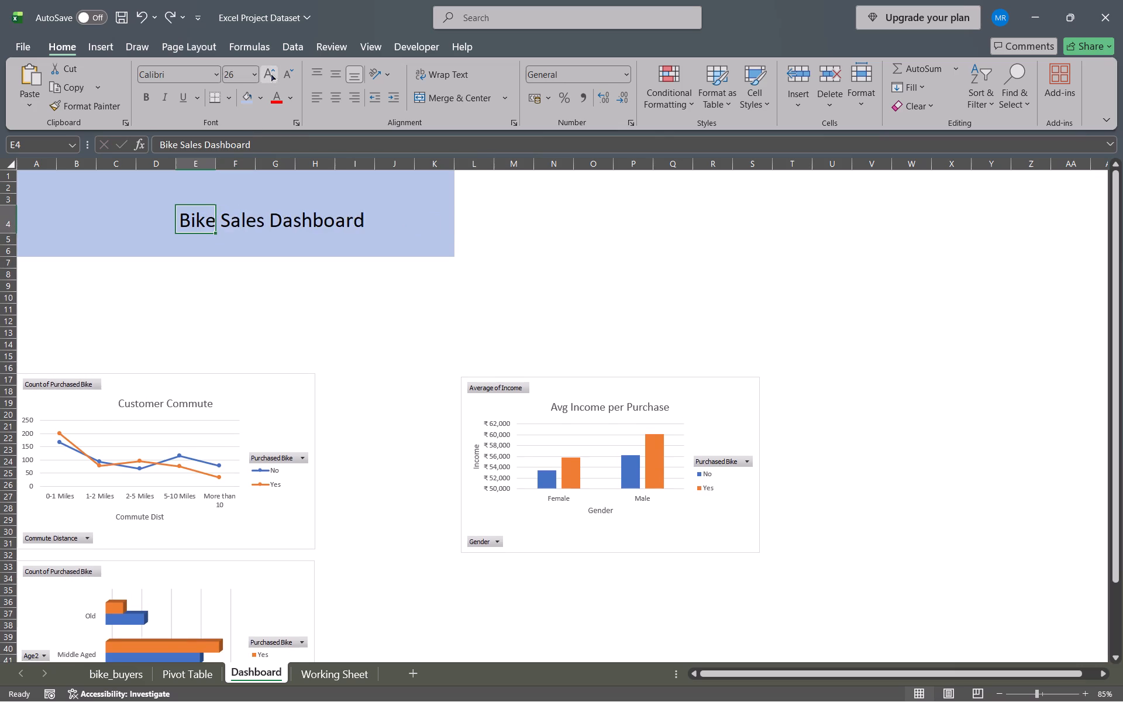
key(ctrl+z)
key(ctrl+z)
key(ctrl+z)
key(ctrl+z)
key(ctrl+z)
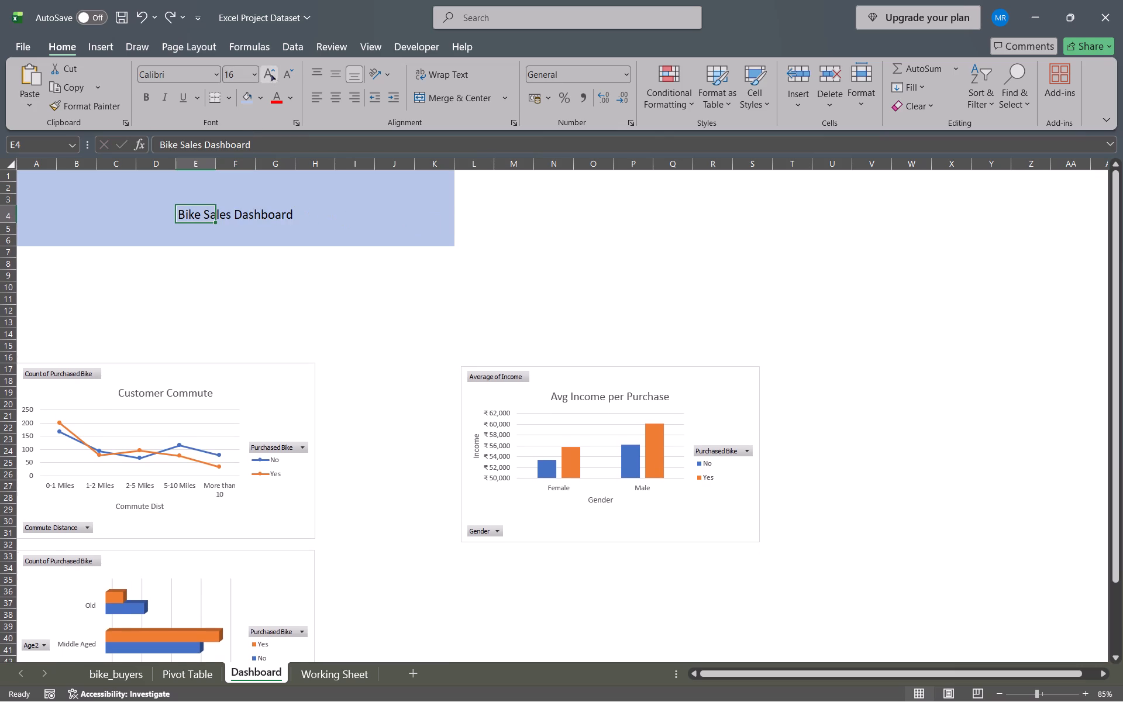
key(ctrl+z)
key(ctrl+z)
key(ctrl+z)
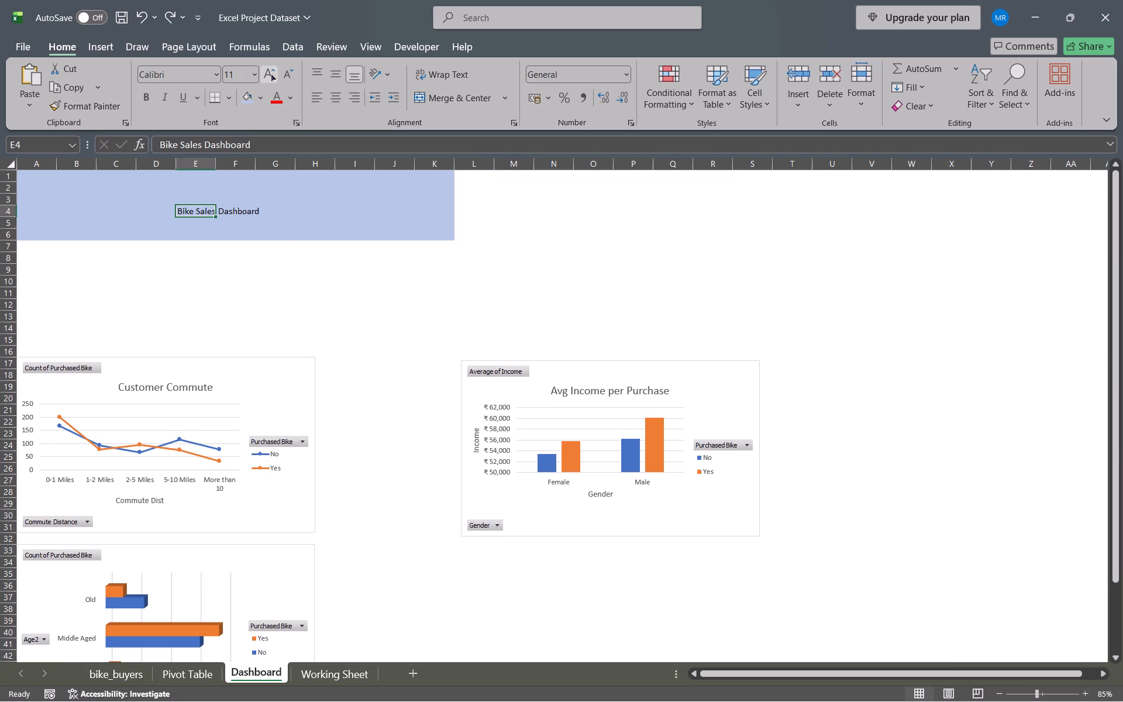
Switch to the tutorial video in Brave, rewind to check how the banner cells are merged, and return to Excel.
key(alt+Tab)
key(space)
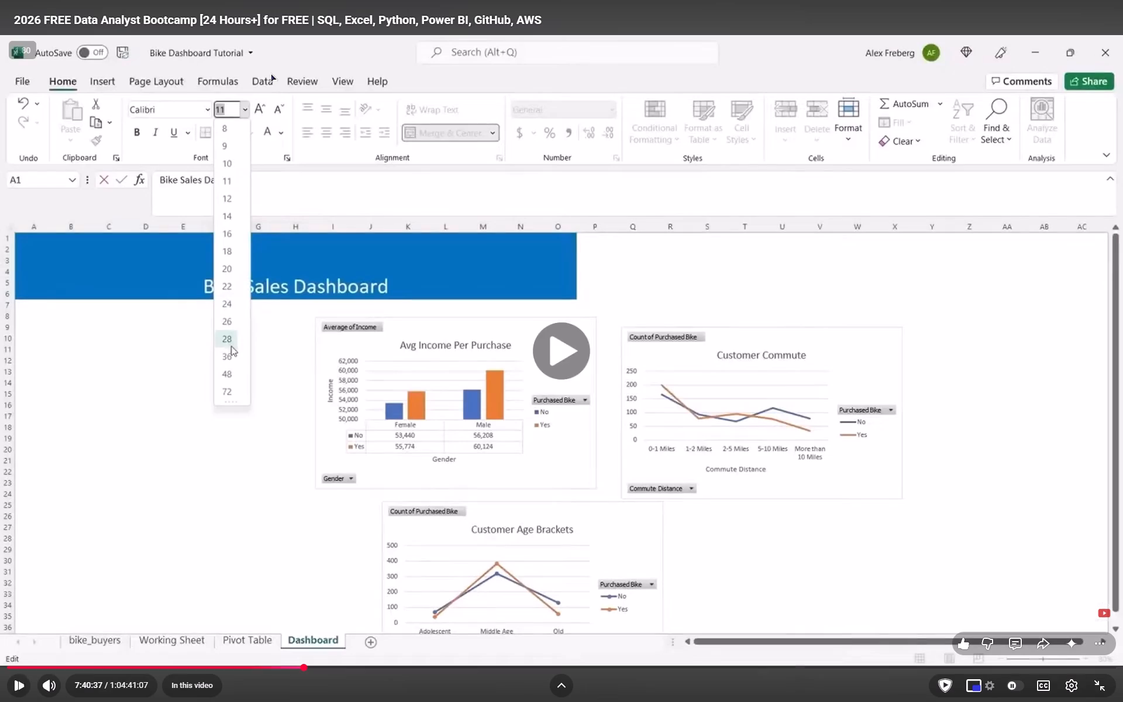
key(Left)
key(Left)
key(Left)
key(Left)
key(Left)
key(Left)
key(Left)
key(Left)
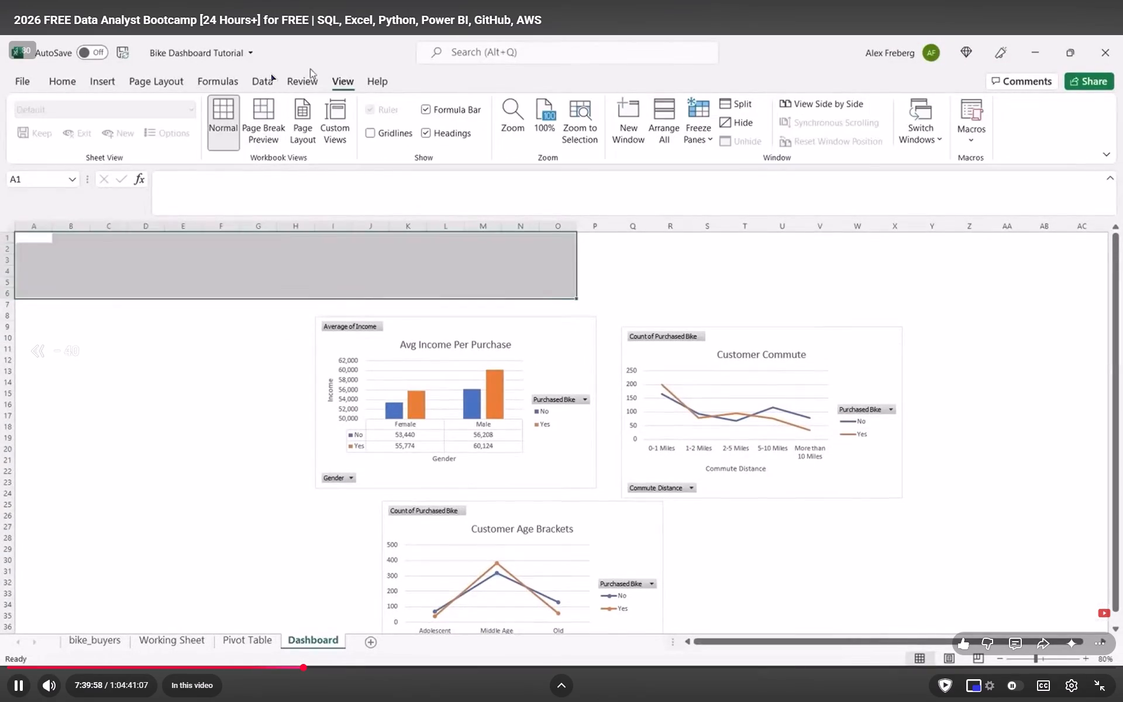
key(Left)
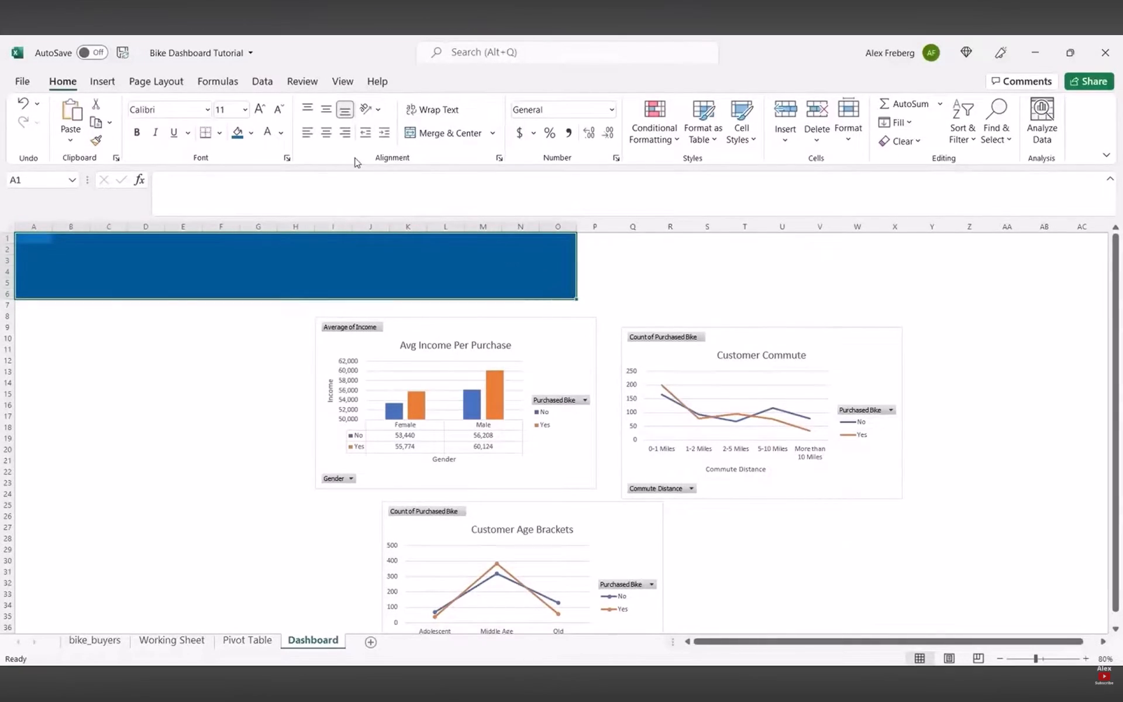
key(space)
key(alt+Tab)
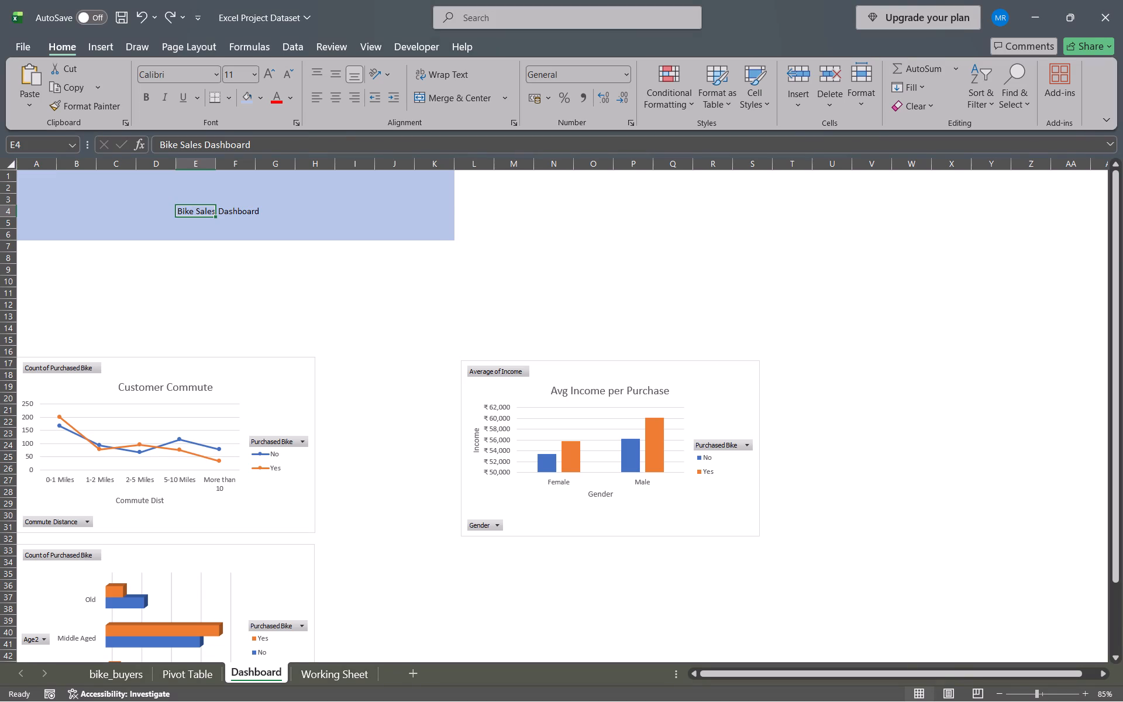
Merge and centre the coloured banner range A1:K6 with the "Bike Sales Dashboard" title.
drag(26, 179, 440, 230)
click(470, 92)
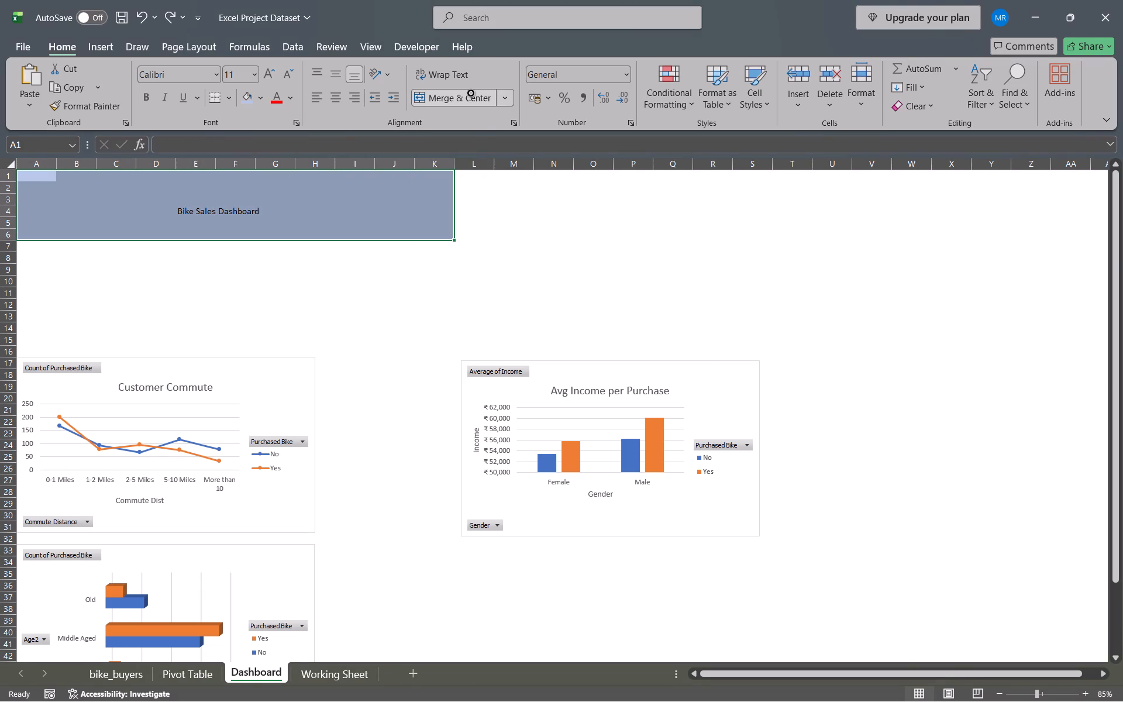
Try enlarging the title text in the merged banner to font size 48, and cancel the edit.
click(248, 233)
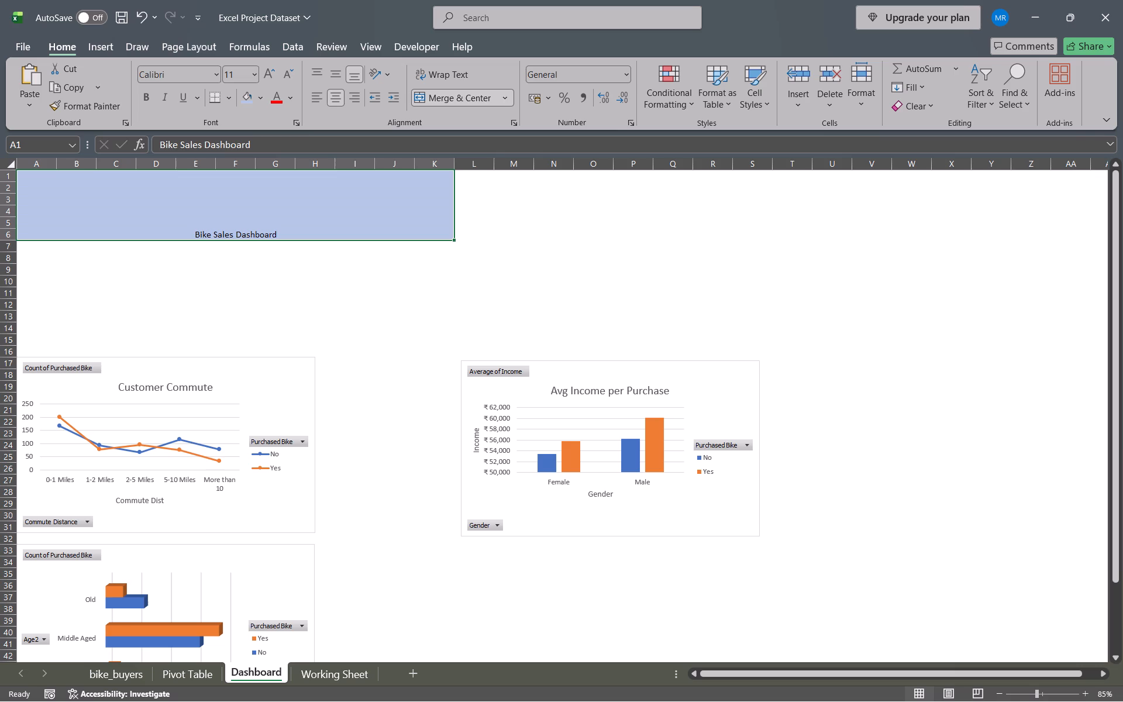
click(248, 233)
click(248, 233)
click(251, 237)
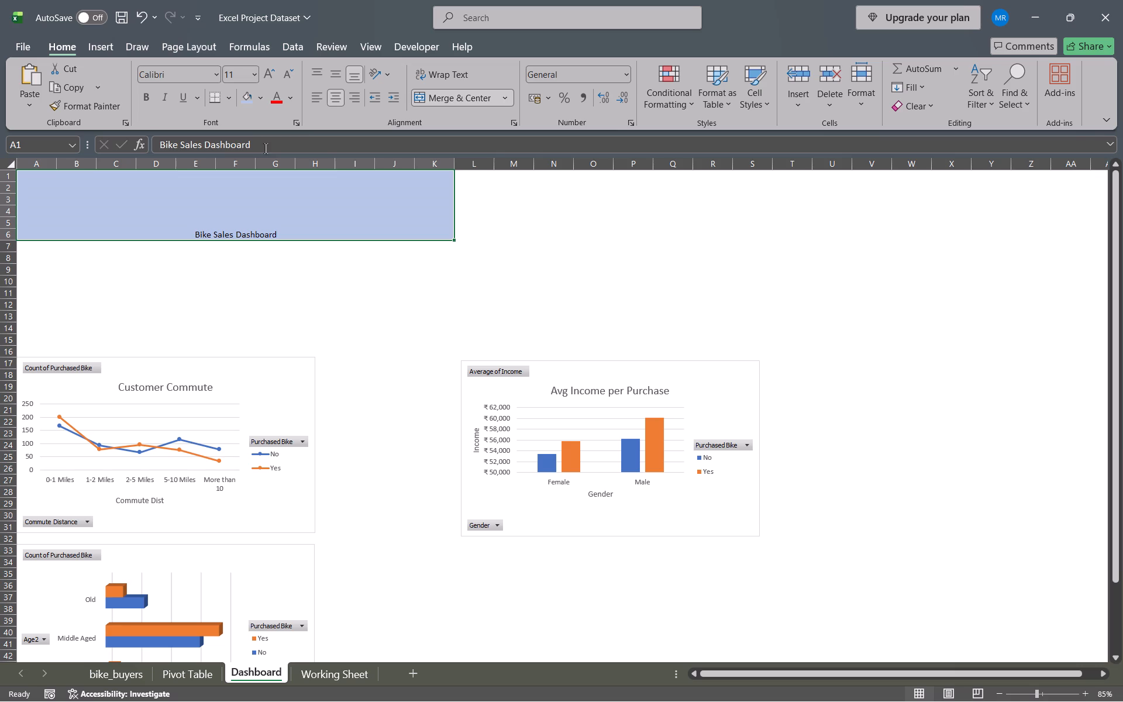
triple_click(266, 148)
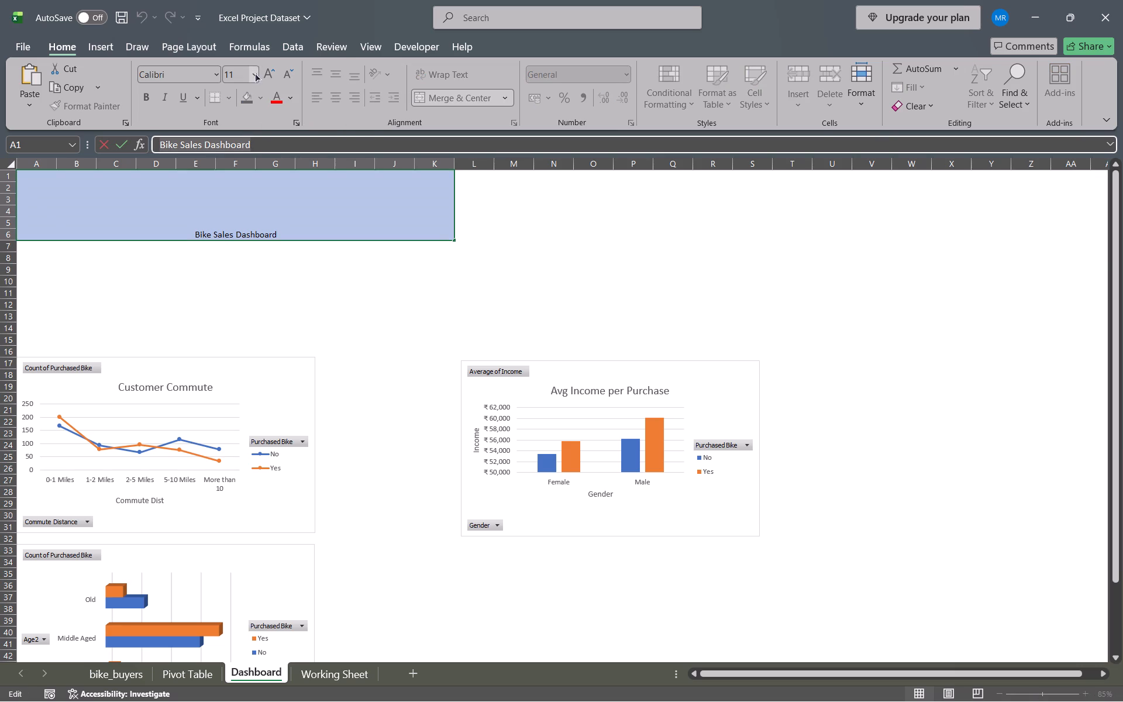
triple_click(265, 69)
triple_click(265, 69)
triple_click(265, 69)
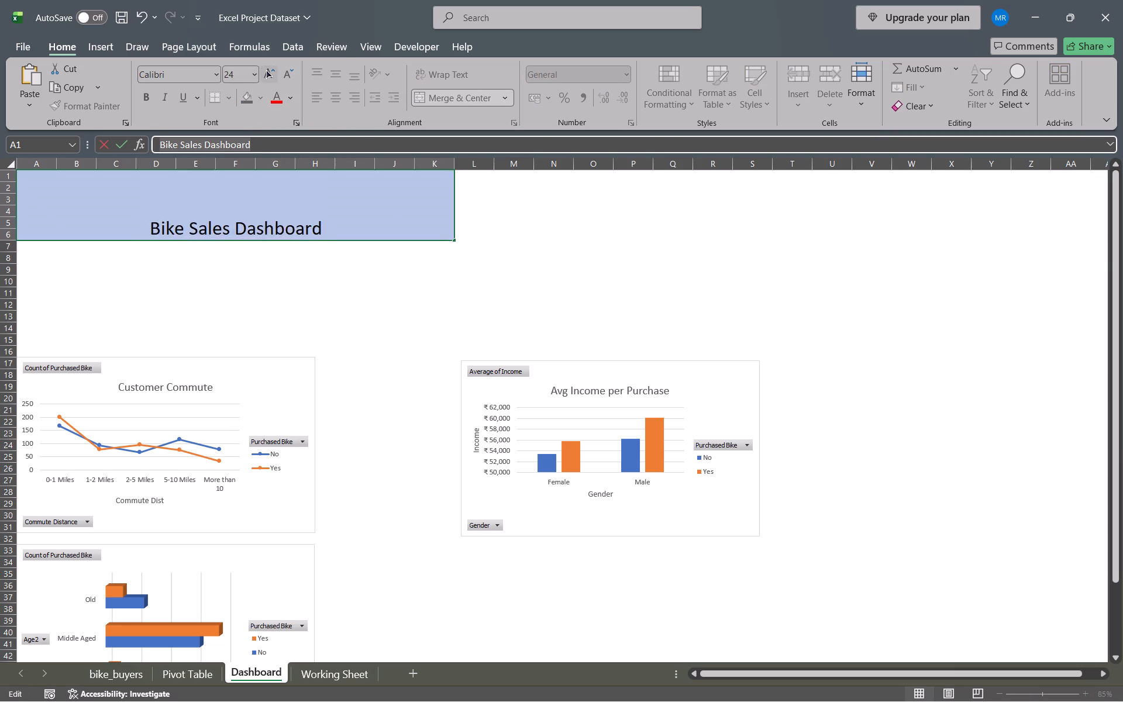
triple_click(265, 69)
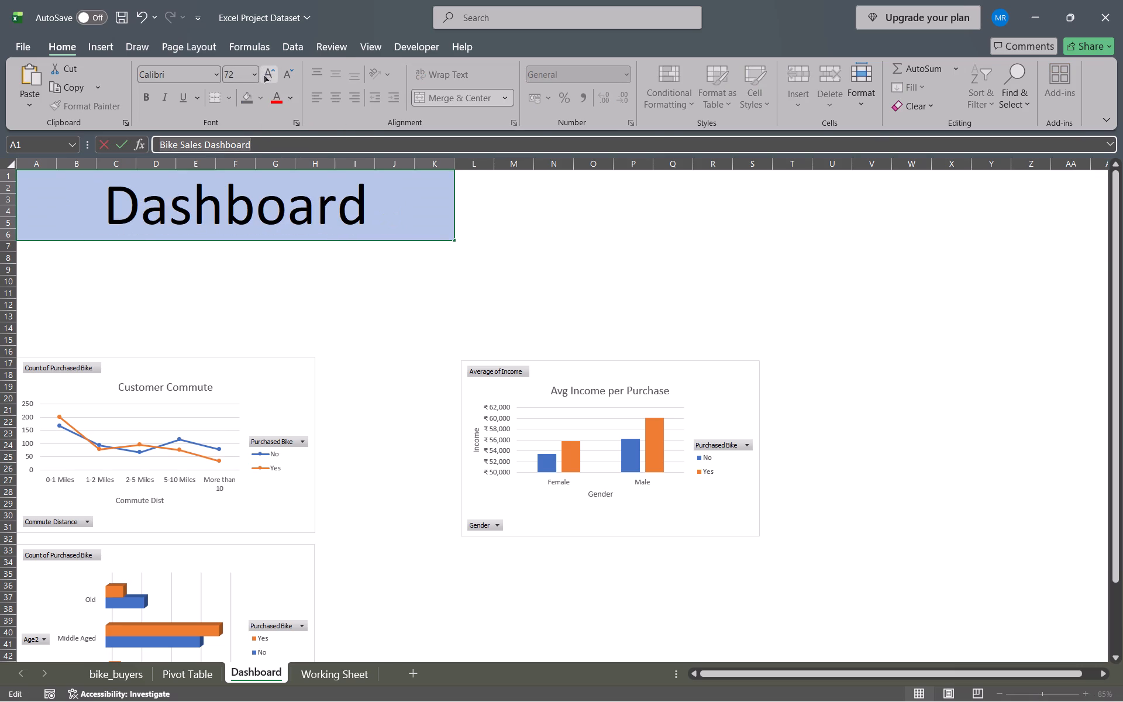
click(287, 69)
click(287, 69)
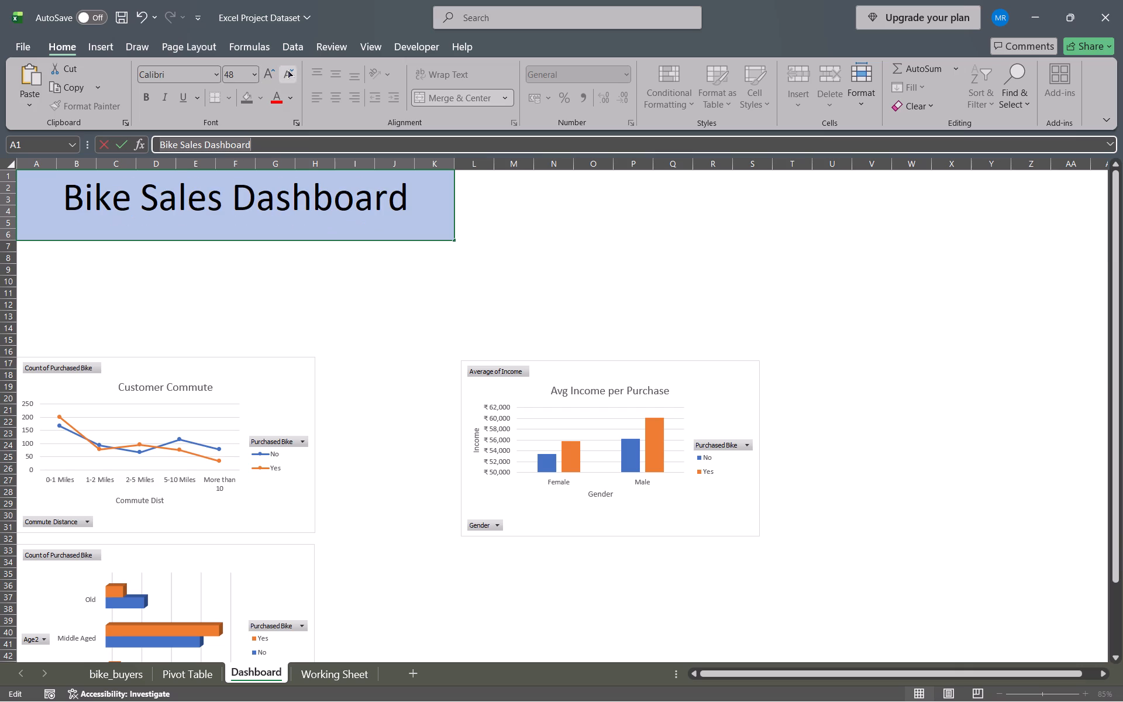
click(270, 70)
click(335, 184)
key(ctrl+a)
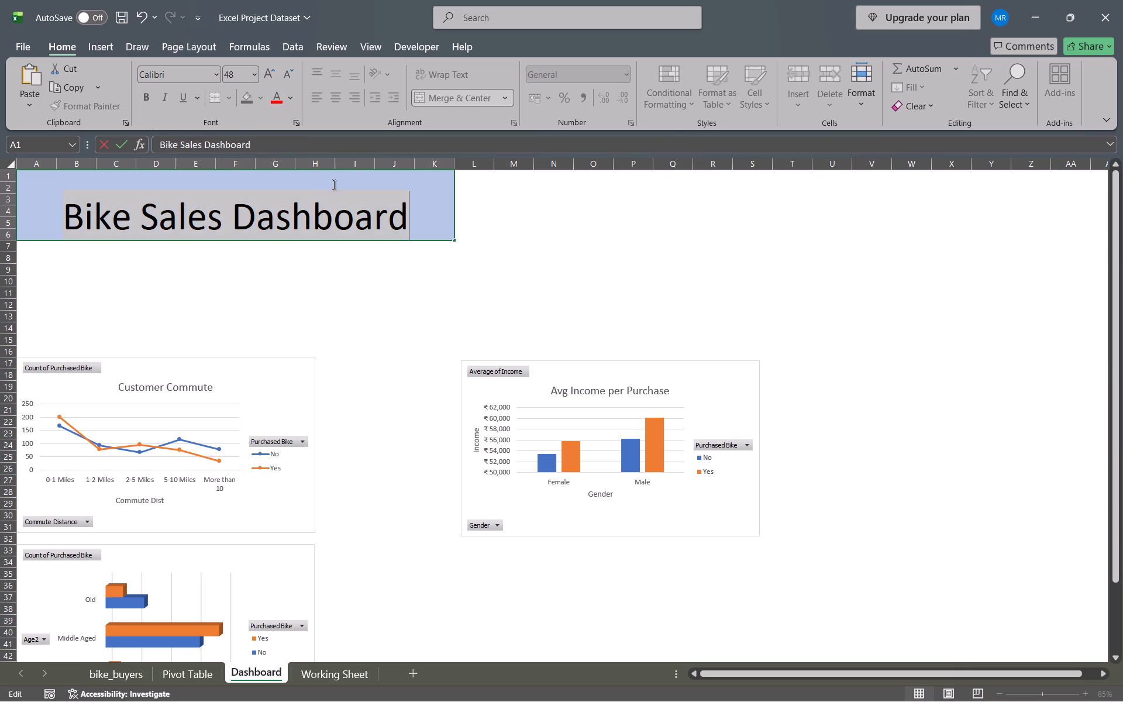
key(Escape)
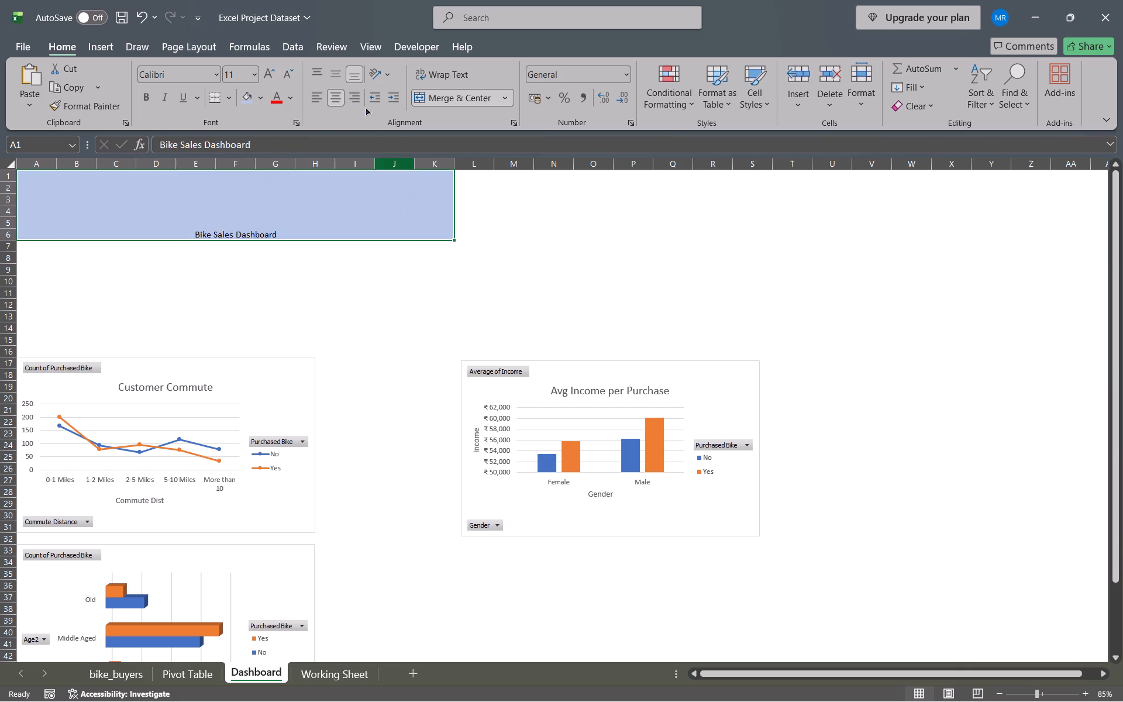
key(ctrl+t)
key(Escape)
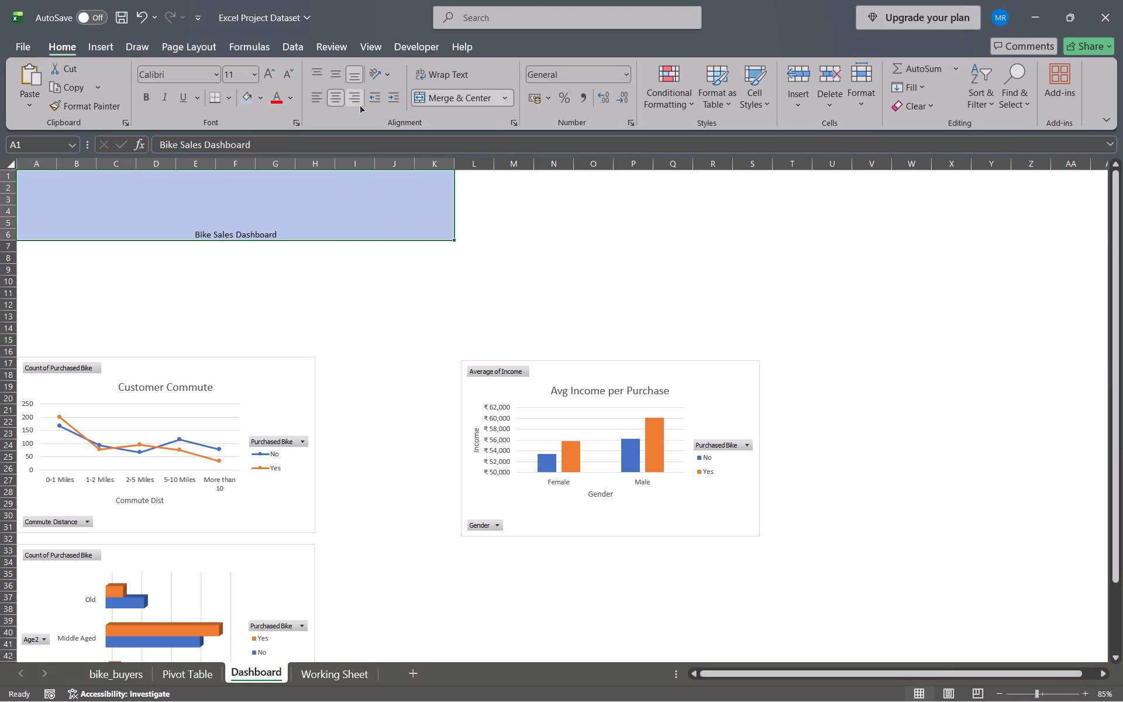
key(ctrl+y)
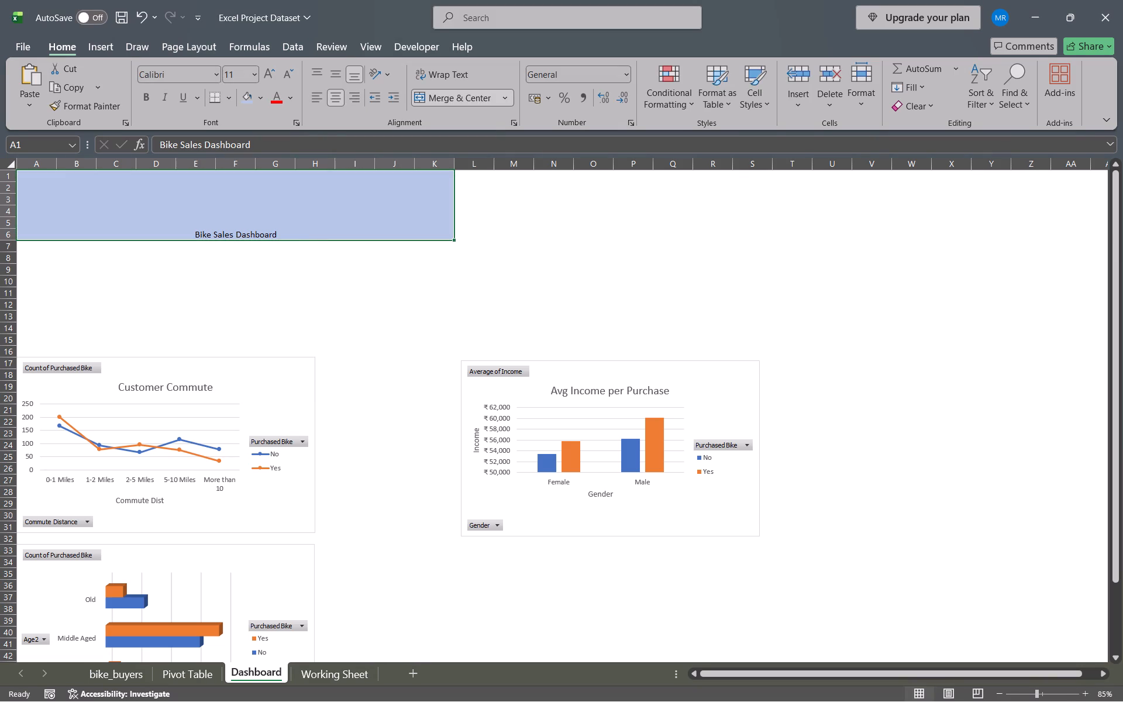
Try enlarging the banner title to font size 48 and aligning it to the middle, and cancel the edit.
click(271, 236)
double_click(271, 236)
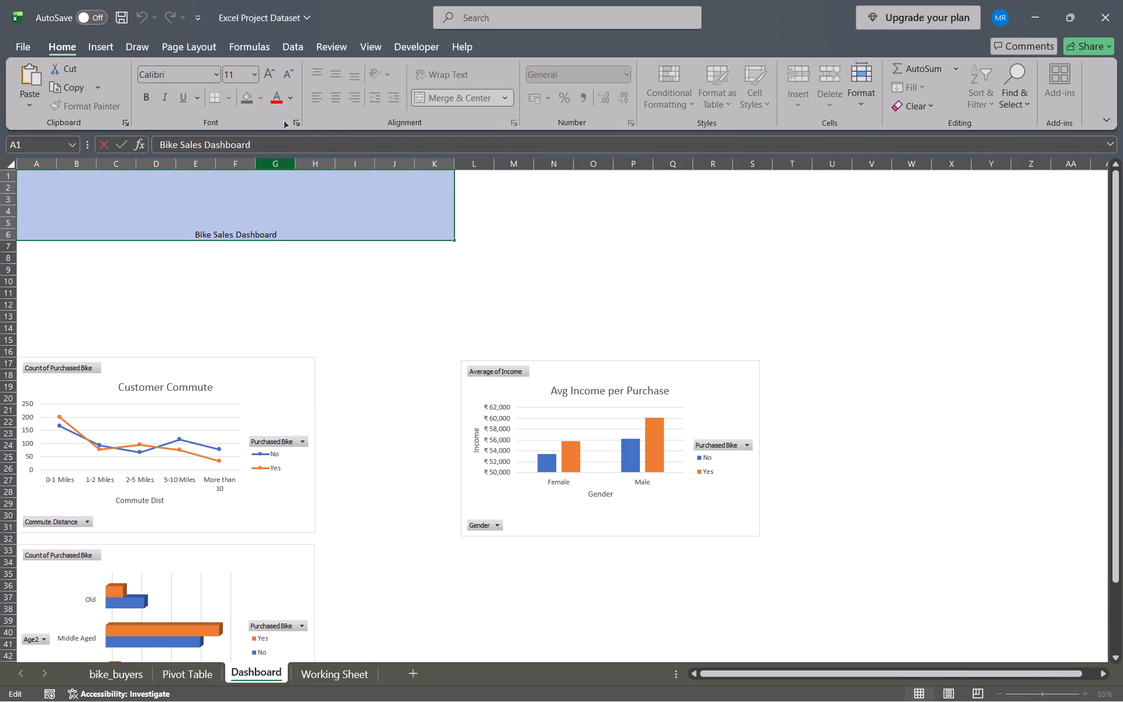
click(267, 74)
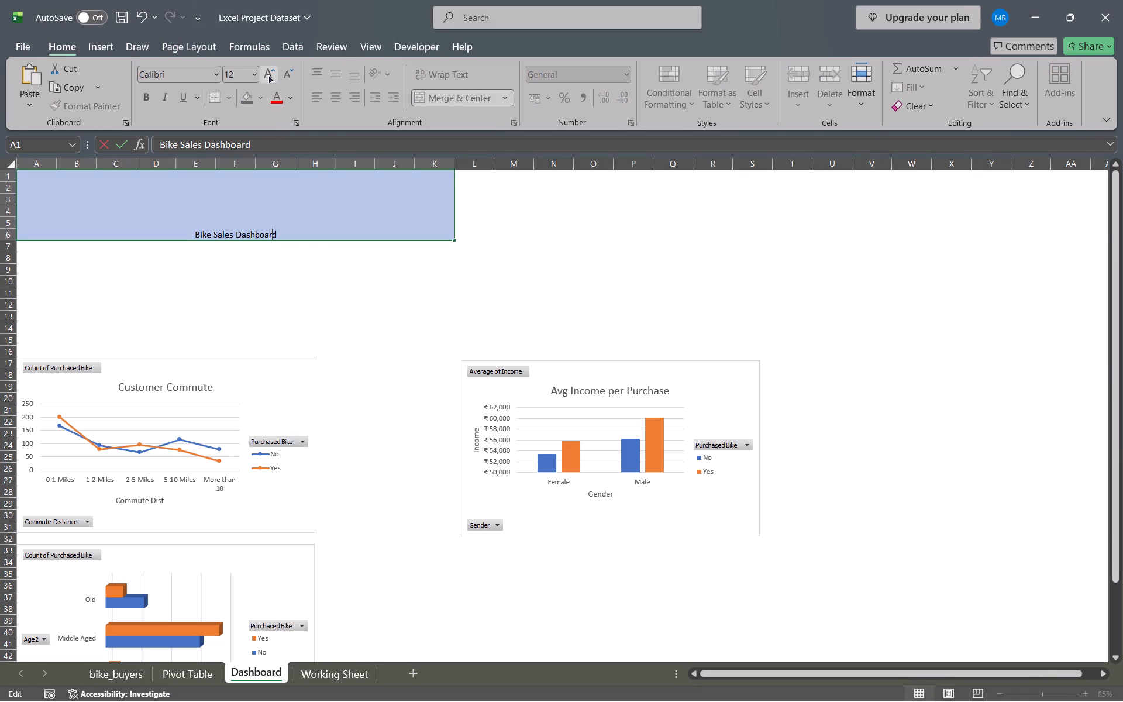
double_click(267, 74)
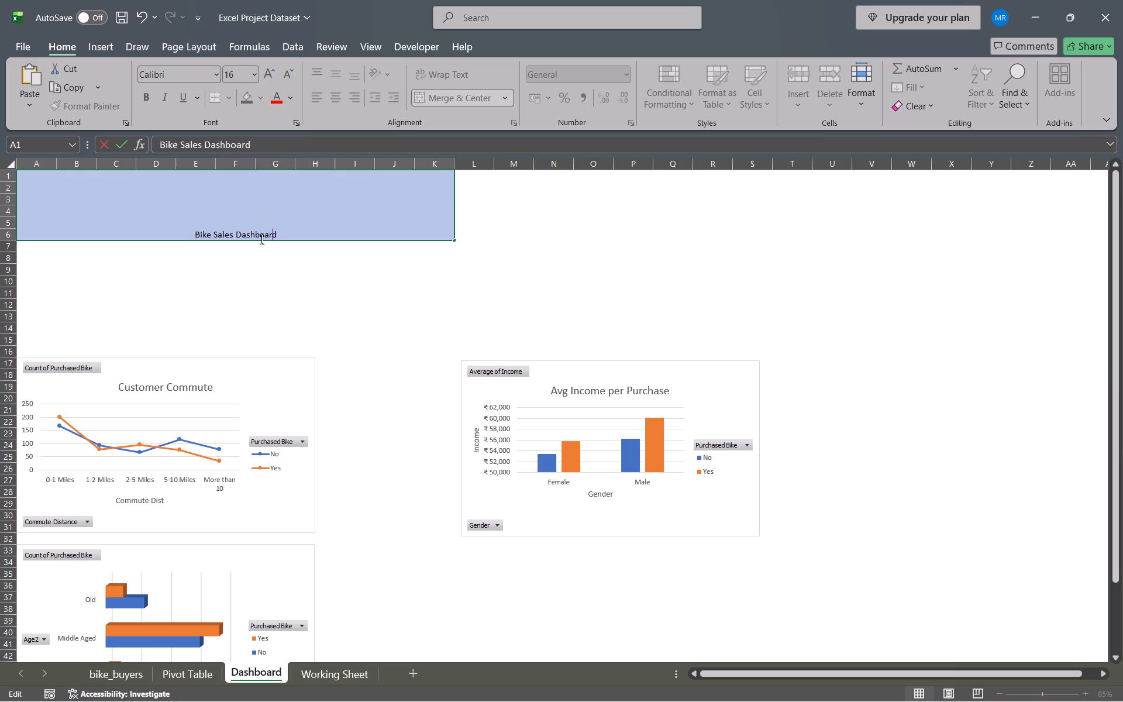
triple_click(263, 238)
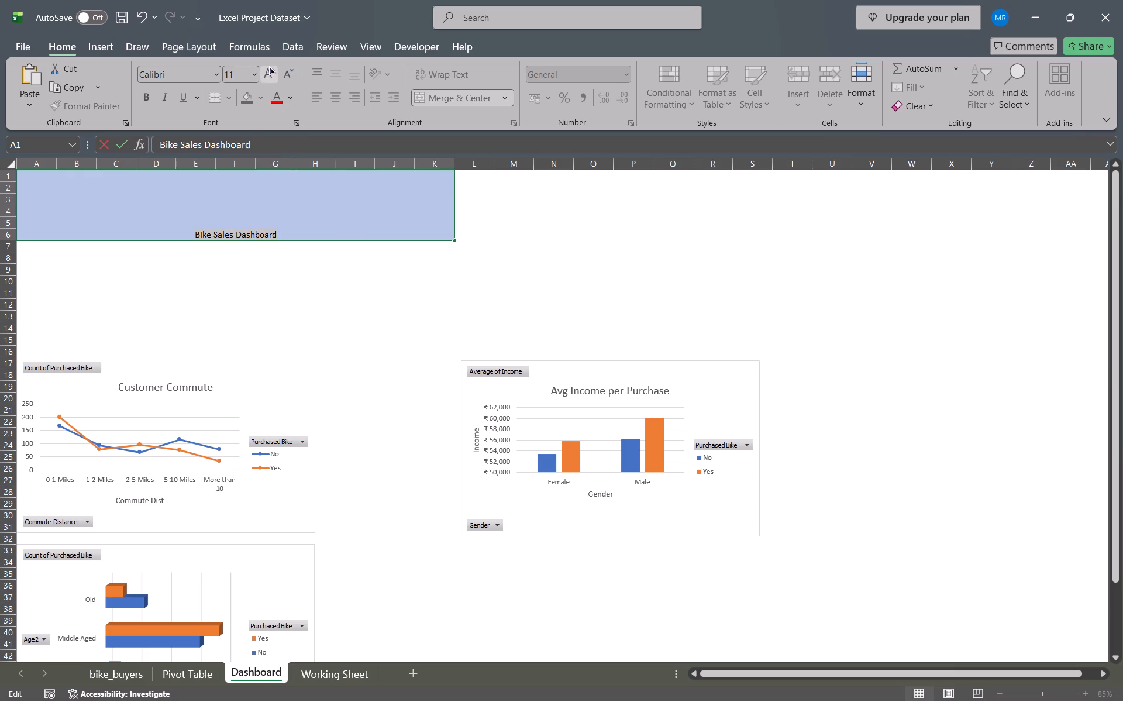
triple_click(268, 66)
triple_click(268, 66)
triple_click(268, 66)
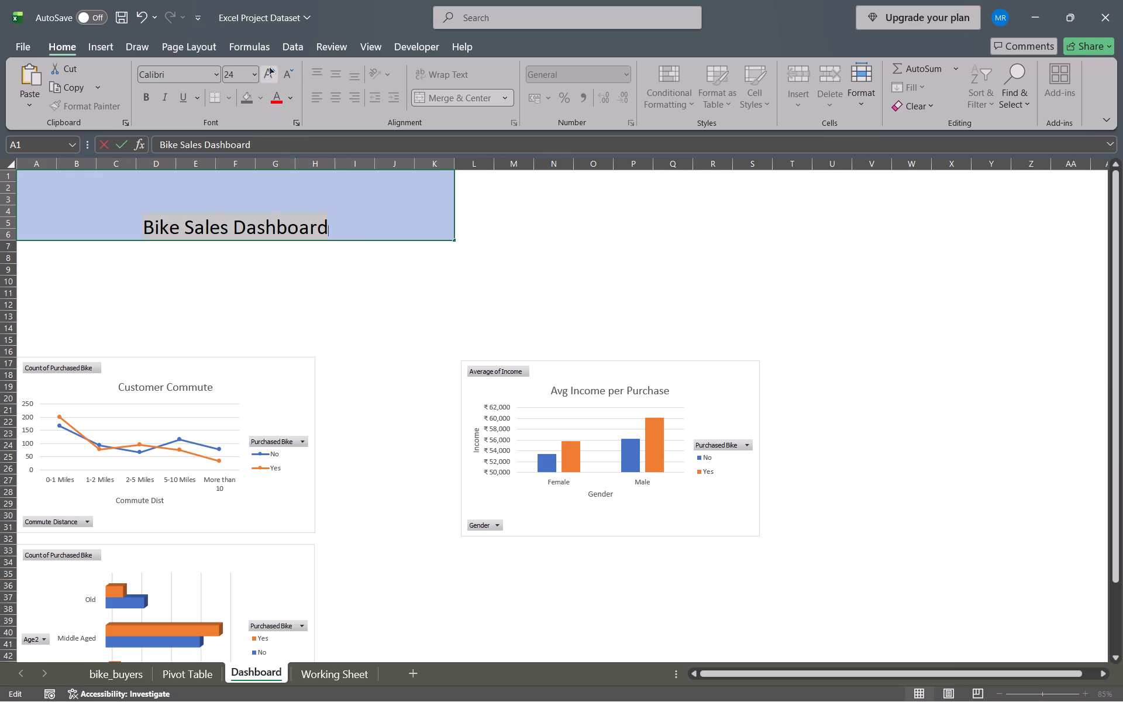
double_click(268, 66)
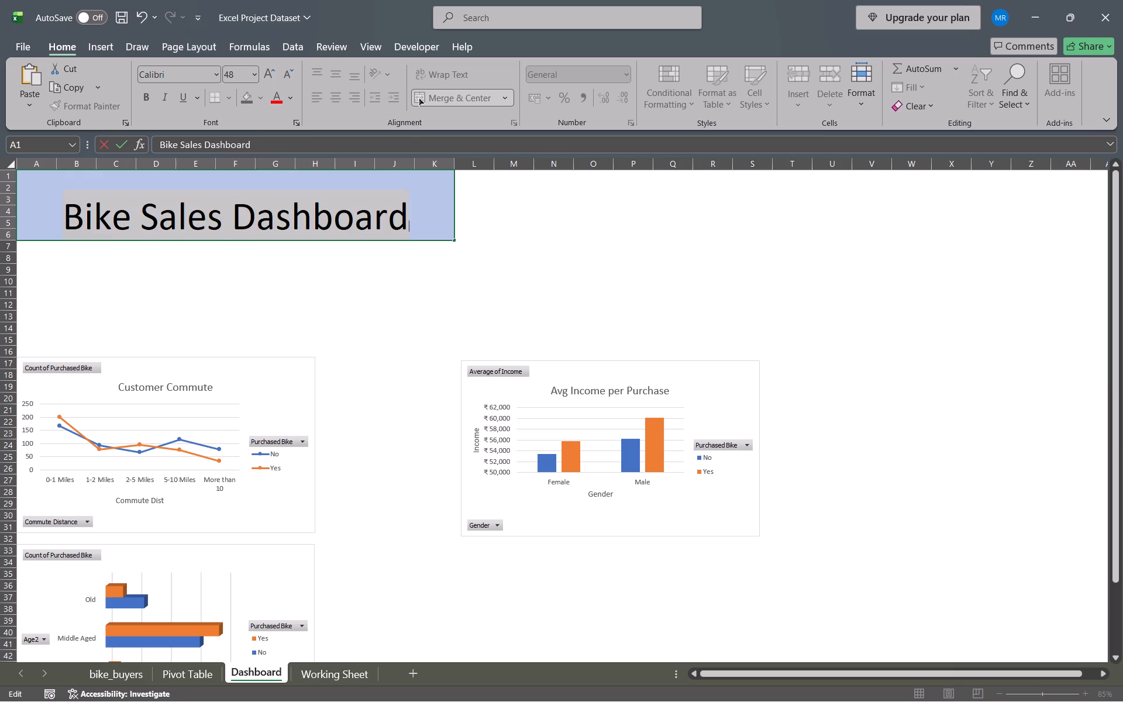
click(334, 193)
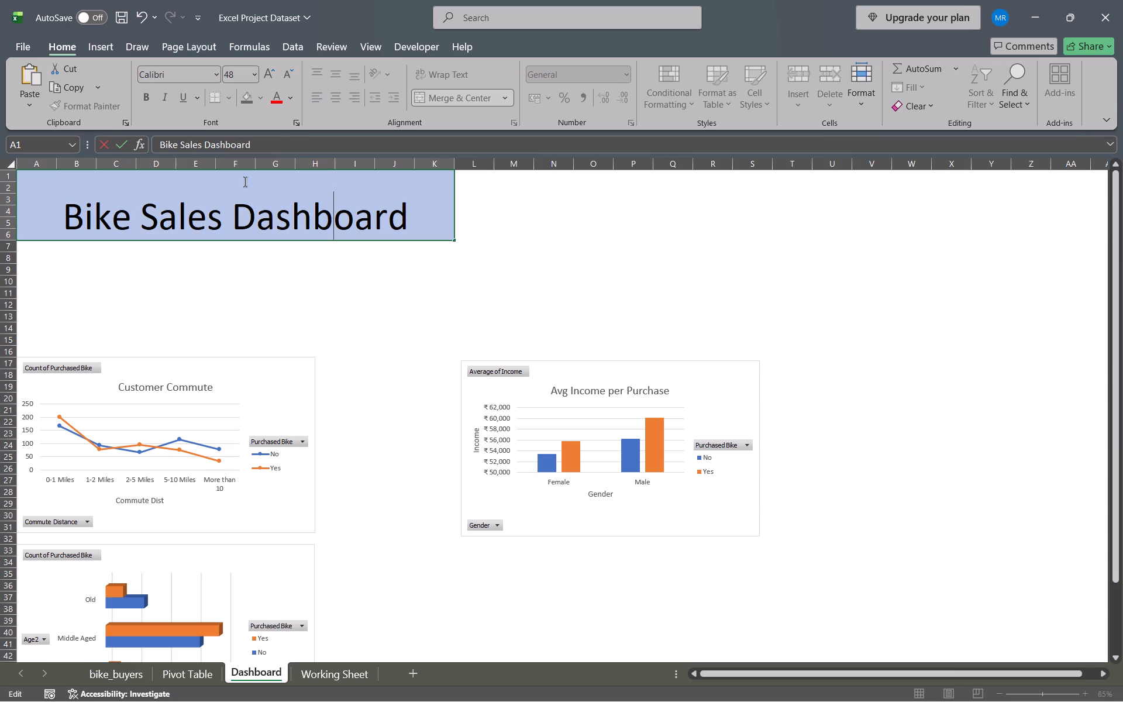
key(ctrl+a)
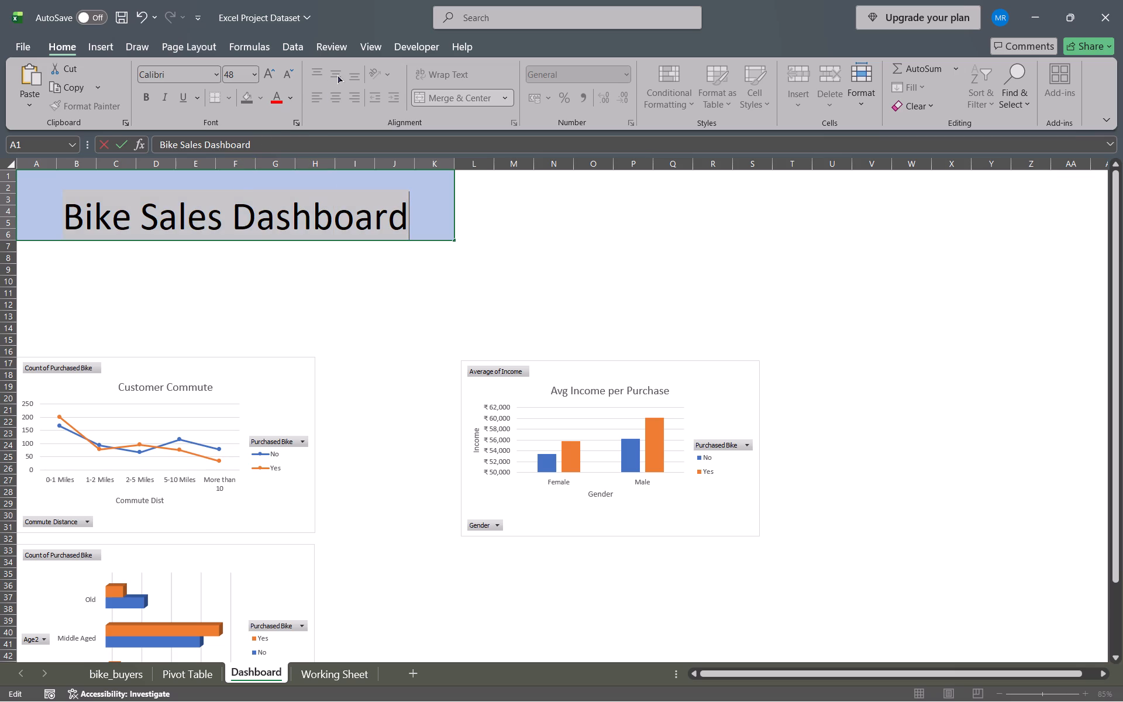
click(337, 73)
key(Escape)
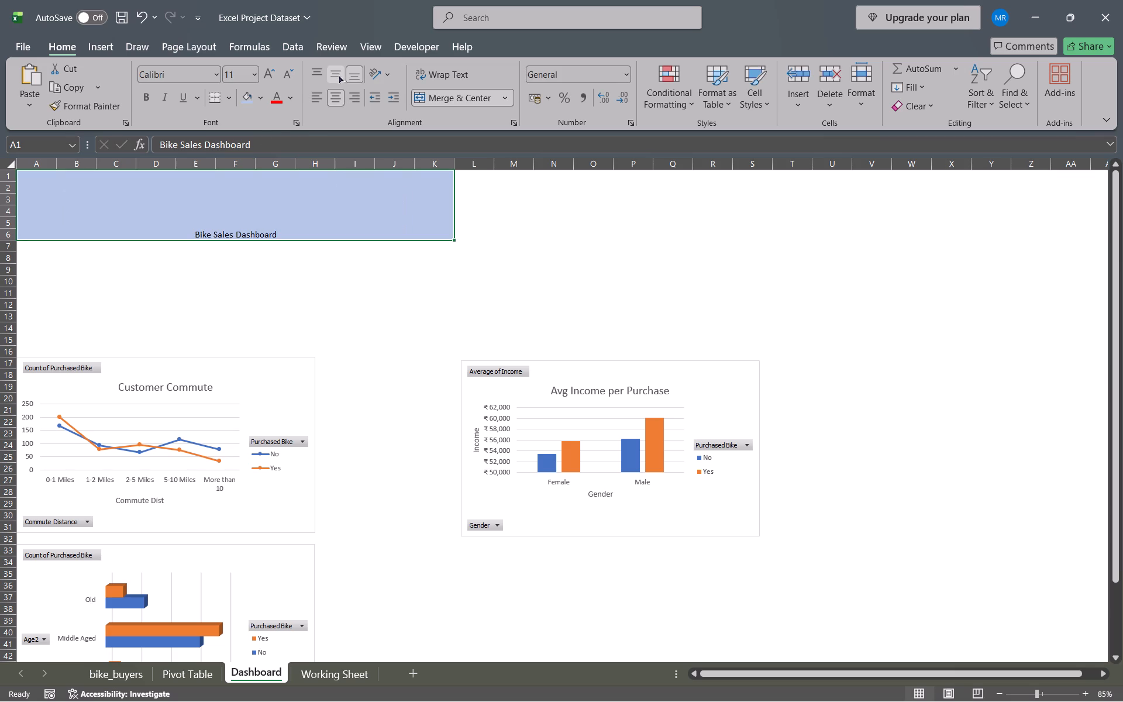
Set the font size of the whole "Bike Sales Dashboard" title in the merged banner to 48.
triple_click(256, 234)
triple_click(256, 234)
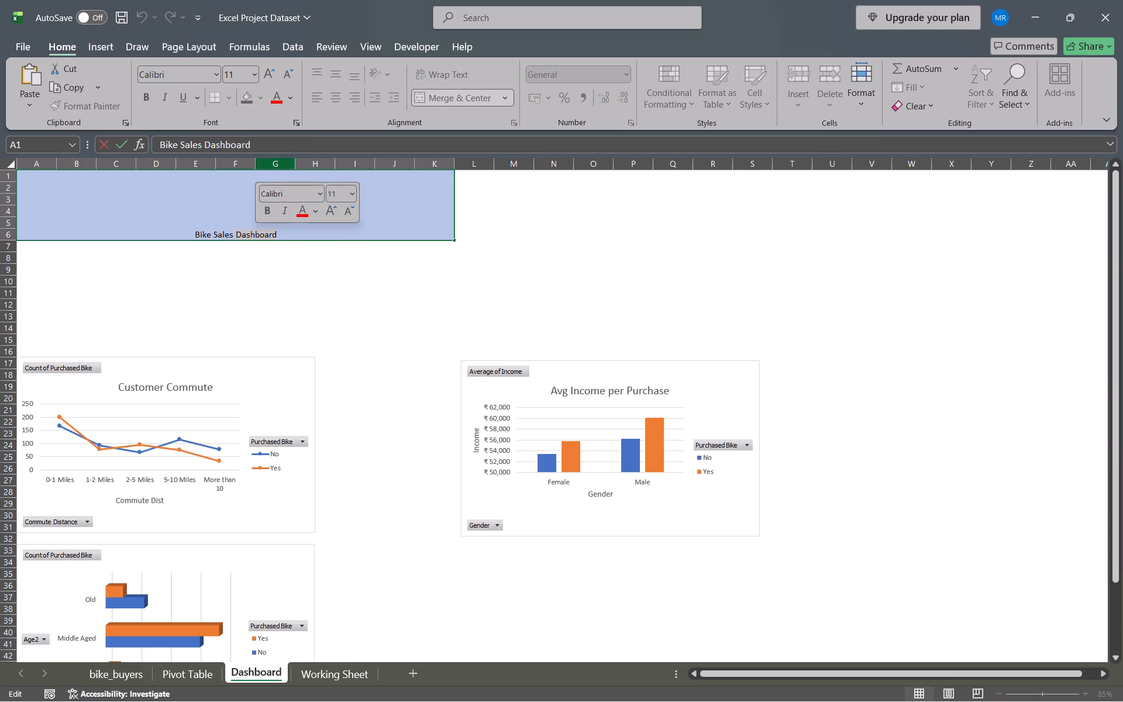
key(ctrl+a)
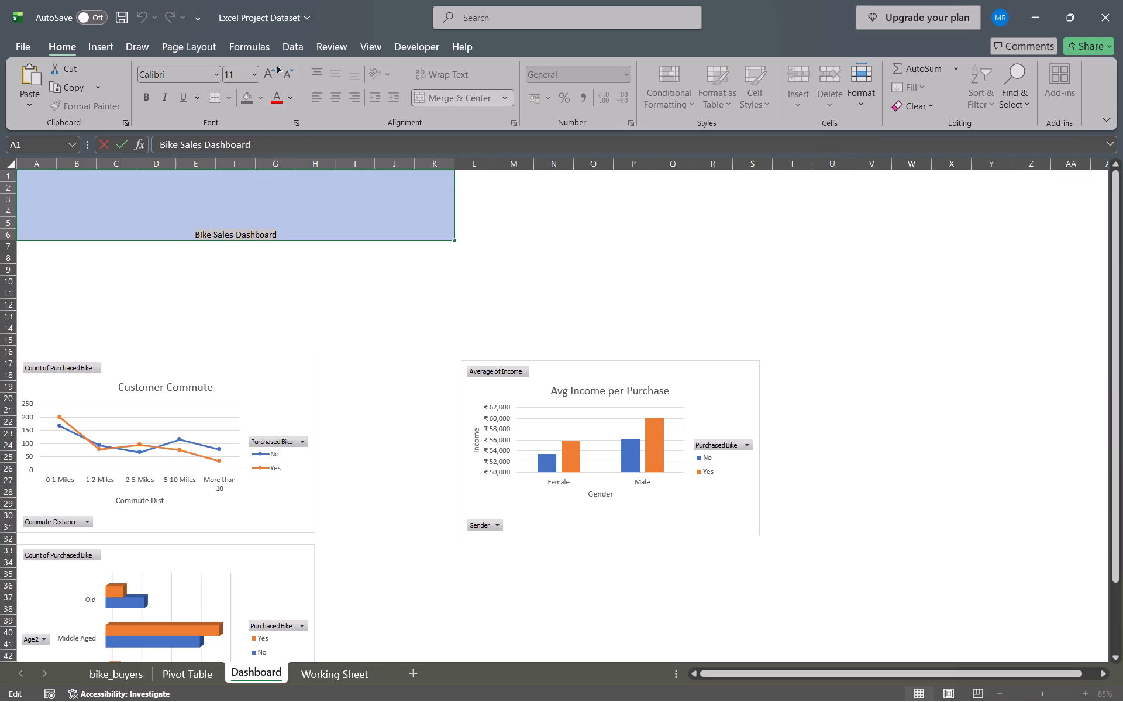
triple_click(275, 70)
triple_click(275, 70)
triple_click(275, 70)
triple_click(275, 70)
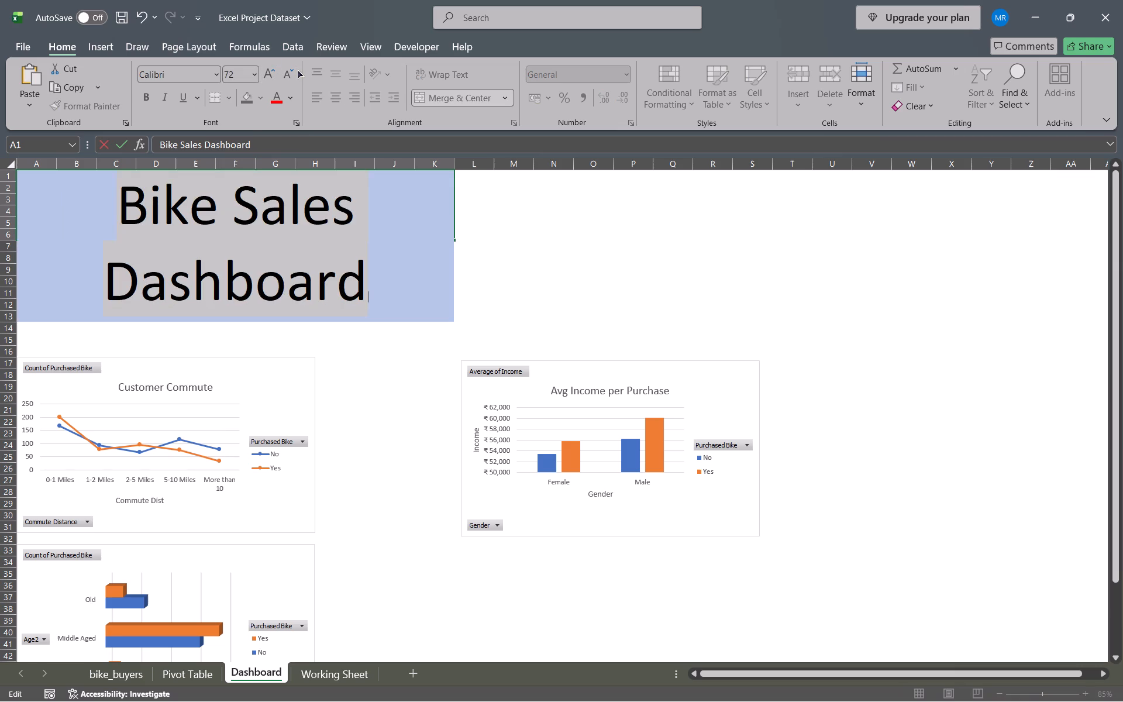
click(297, 69)
click(288, 70)
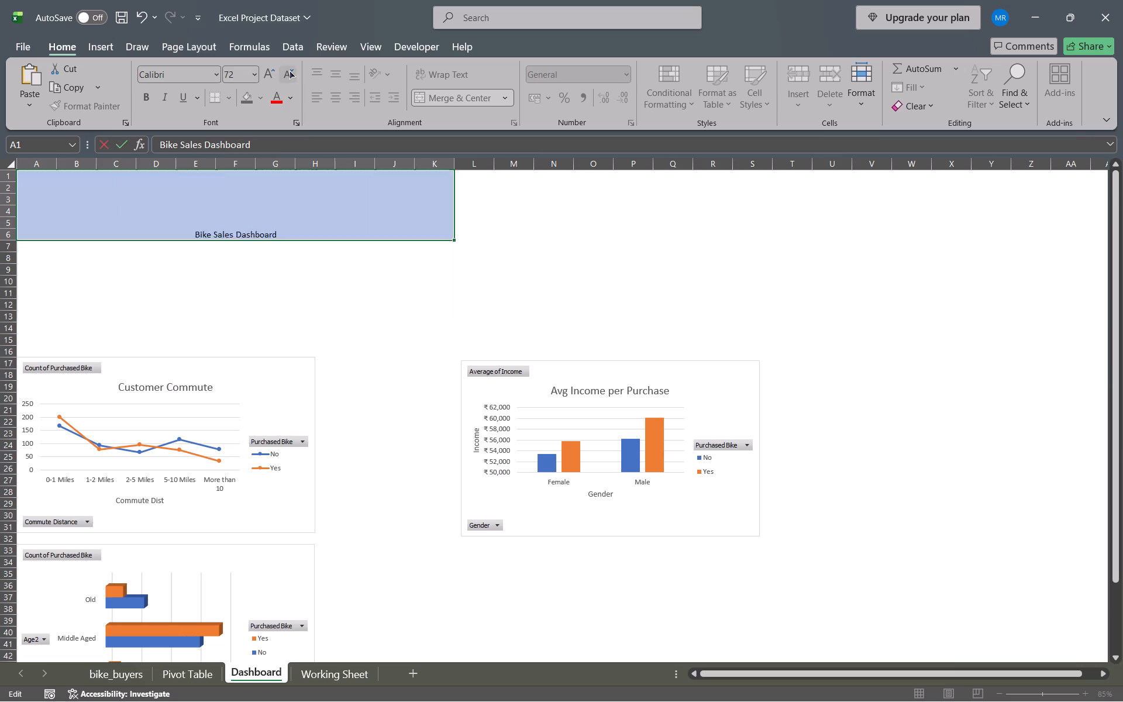
click(322, 266)
Switch to the tutorial video in Brave, play on to see how the banner title is formatted, and return to Excel.
key(alt+Tab)
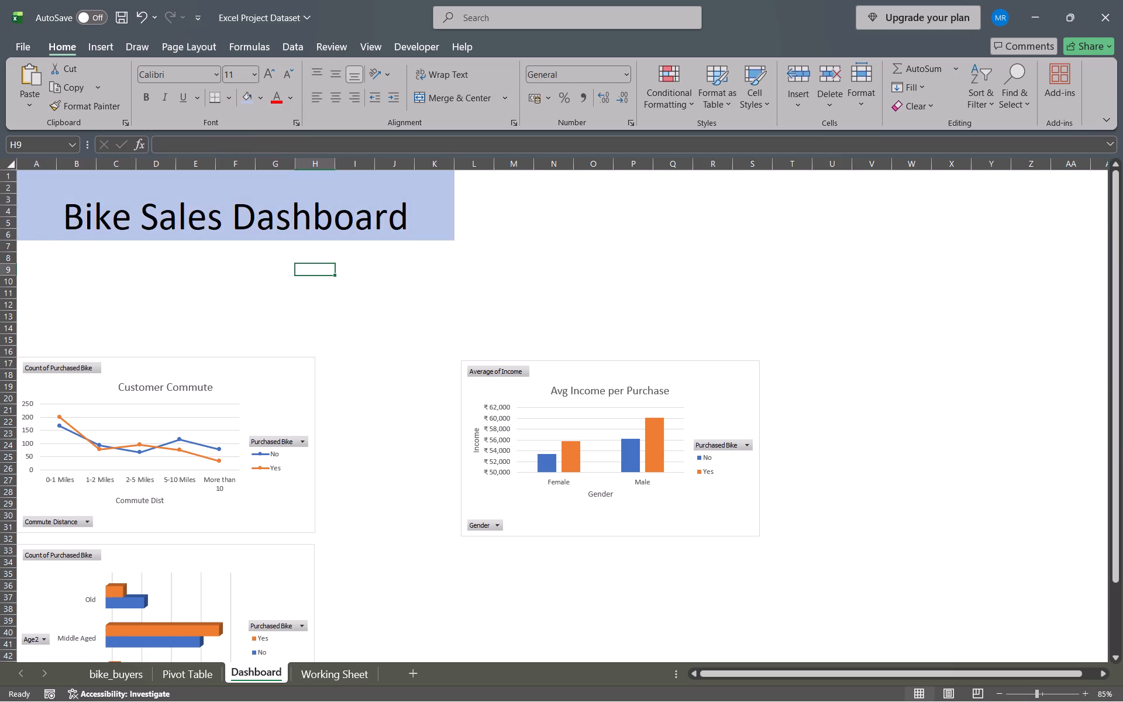
key(space)
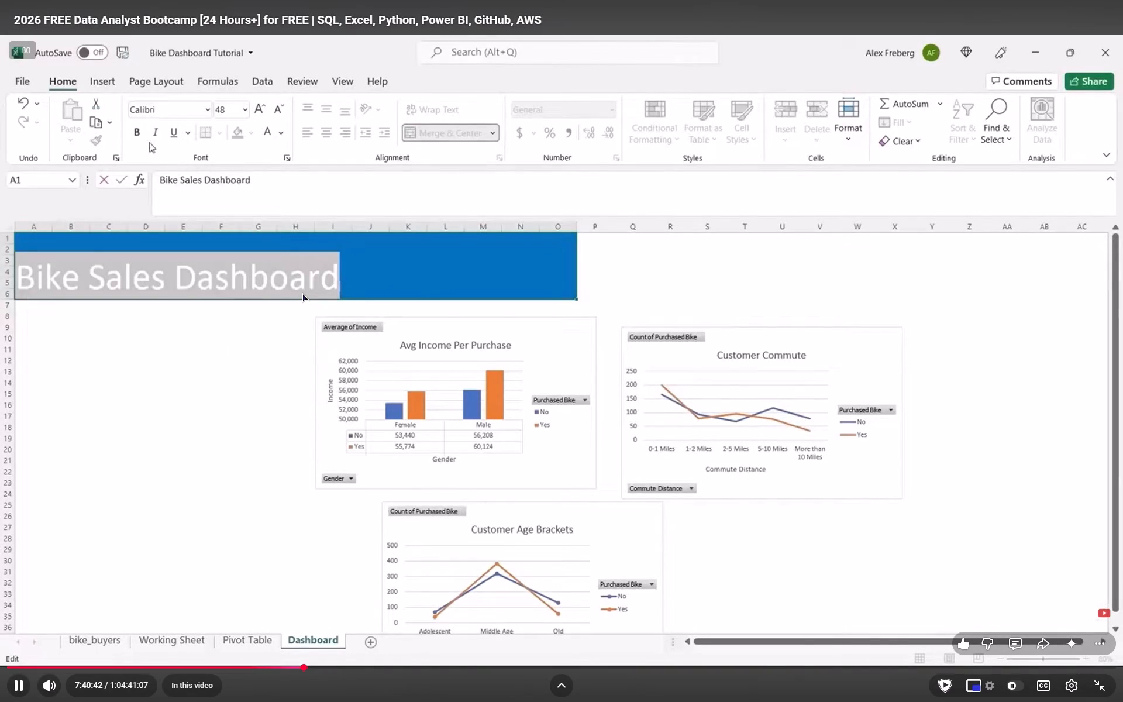
key(space)
key(alt+Tab)
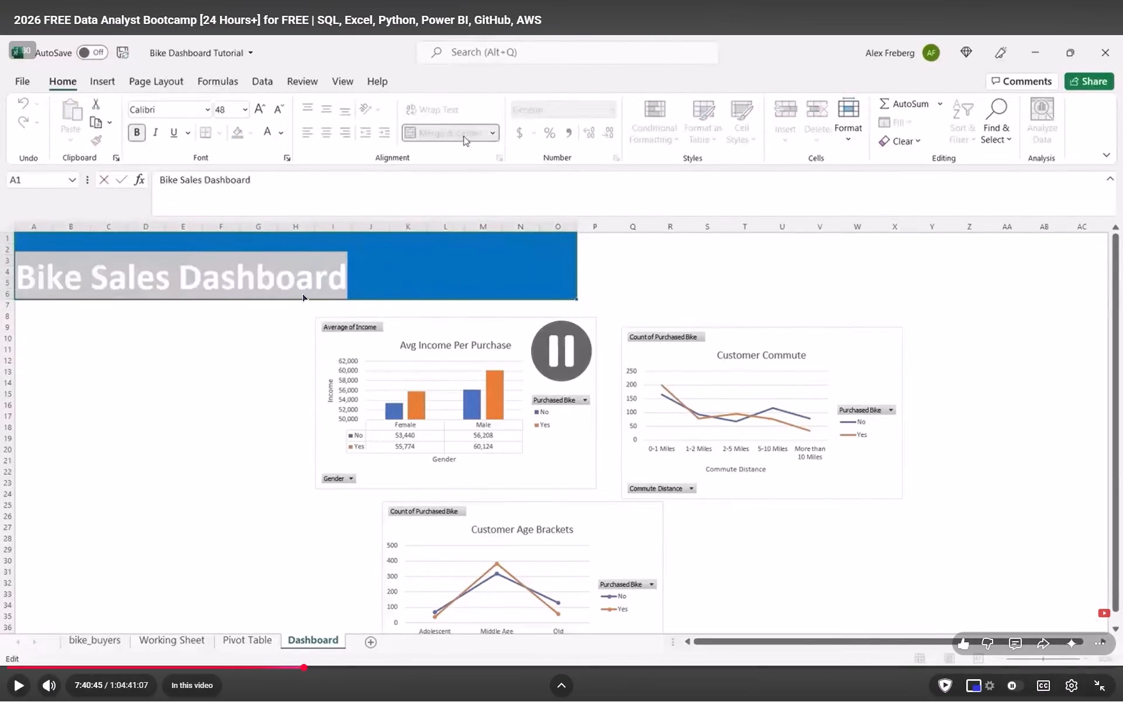
Make the whole "Bike Sales Dashboard" title in the merged banner bold.
click(280, 218)
triple_click(280, 218)
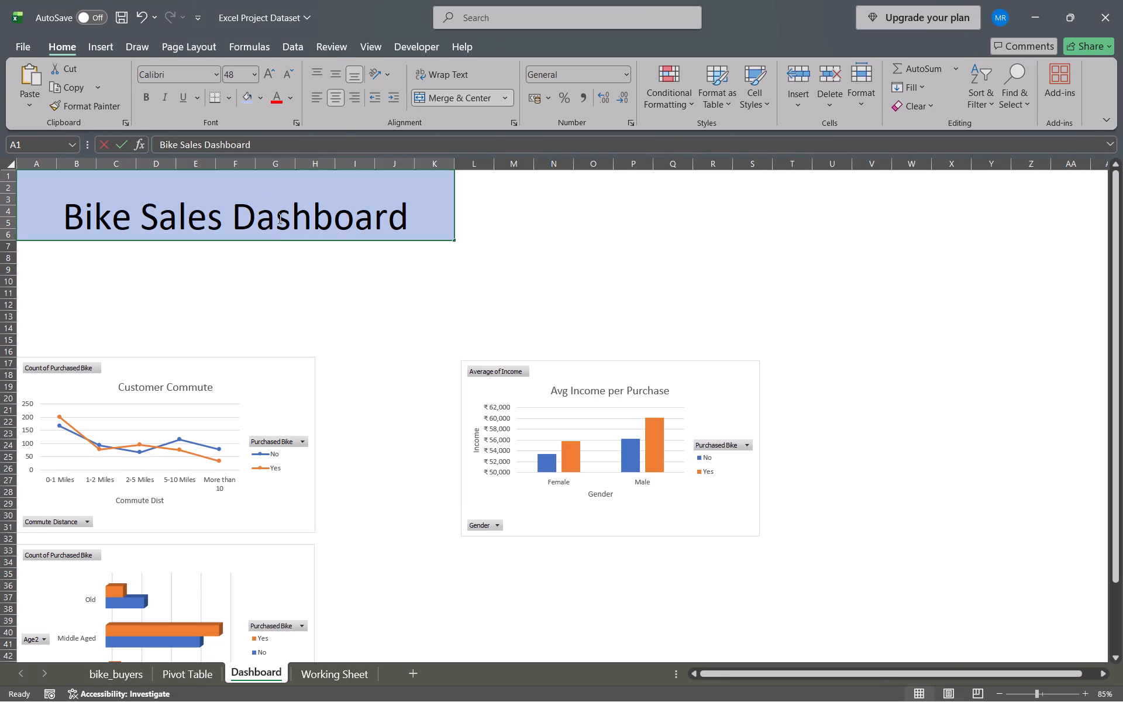
triple_click(280, 218)
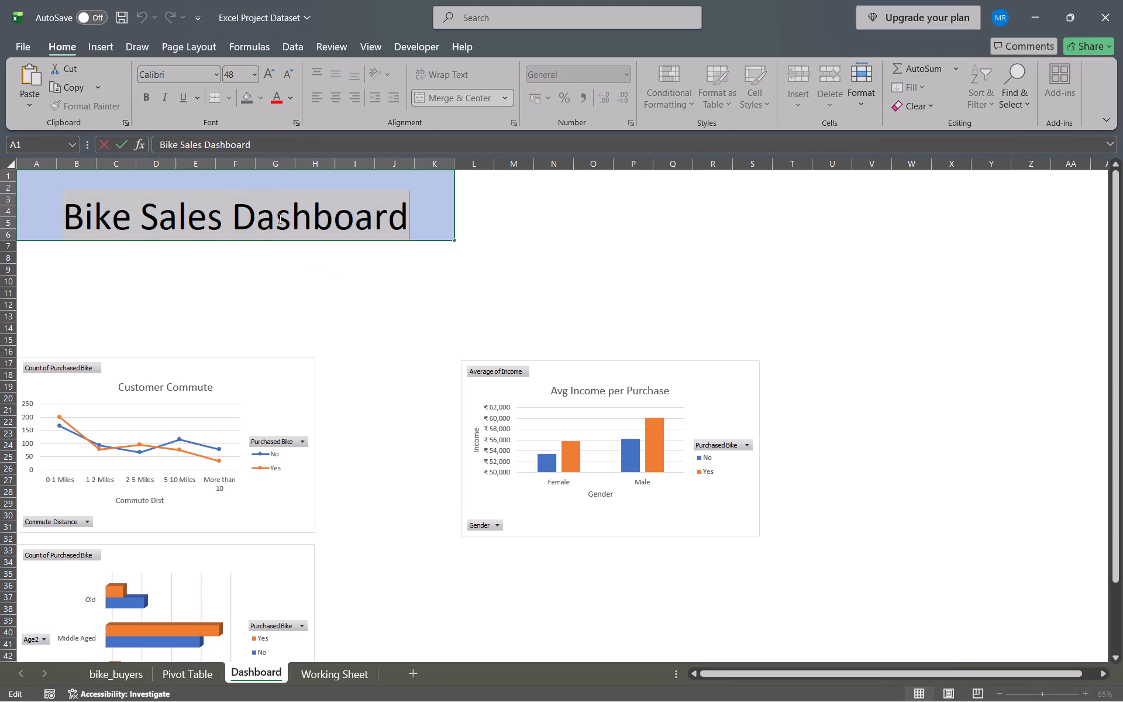
key(ctrl+b)
click(280, 218)
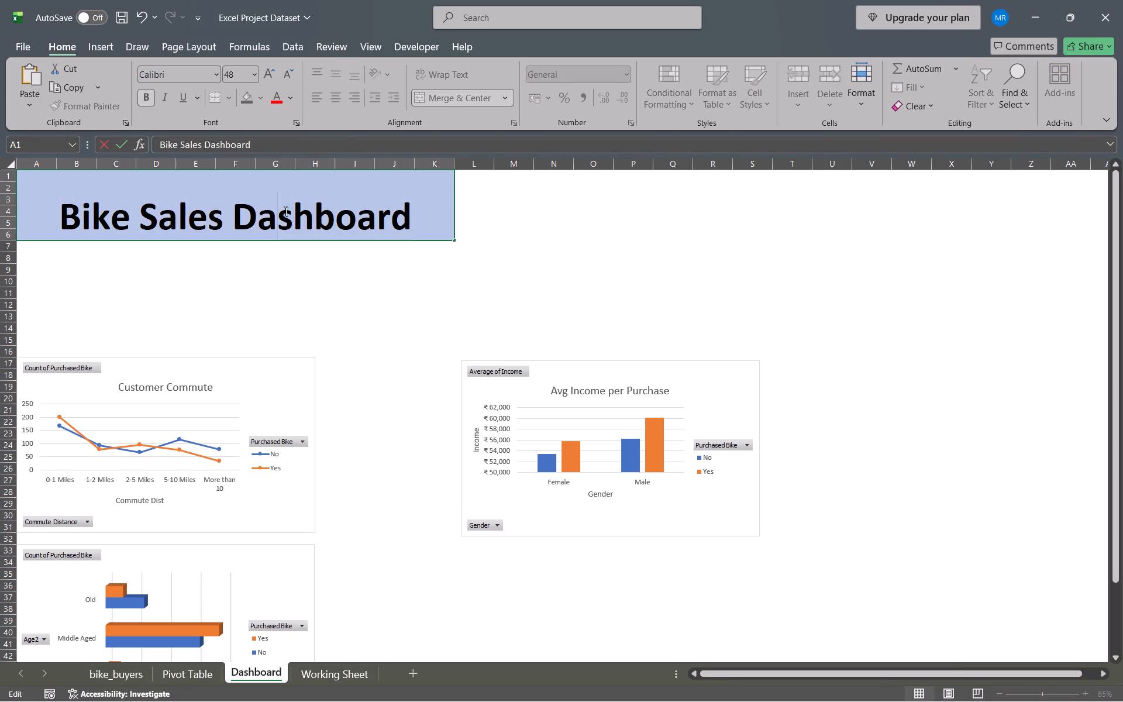
Switch to the tutorial video in Brave, skip ahead to see how the dashboard charts are arranged, and return to Excel.
key(alt+Tab)
key(space)
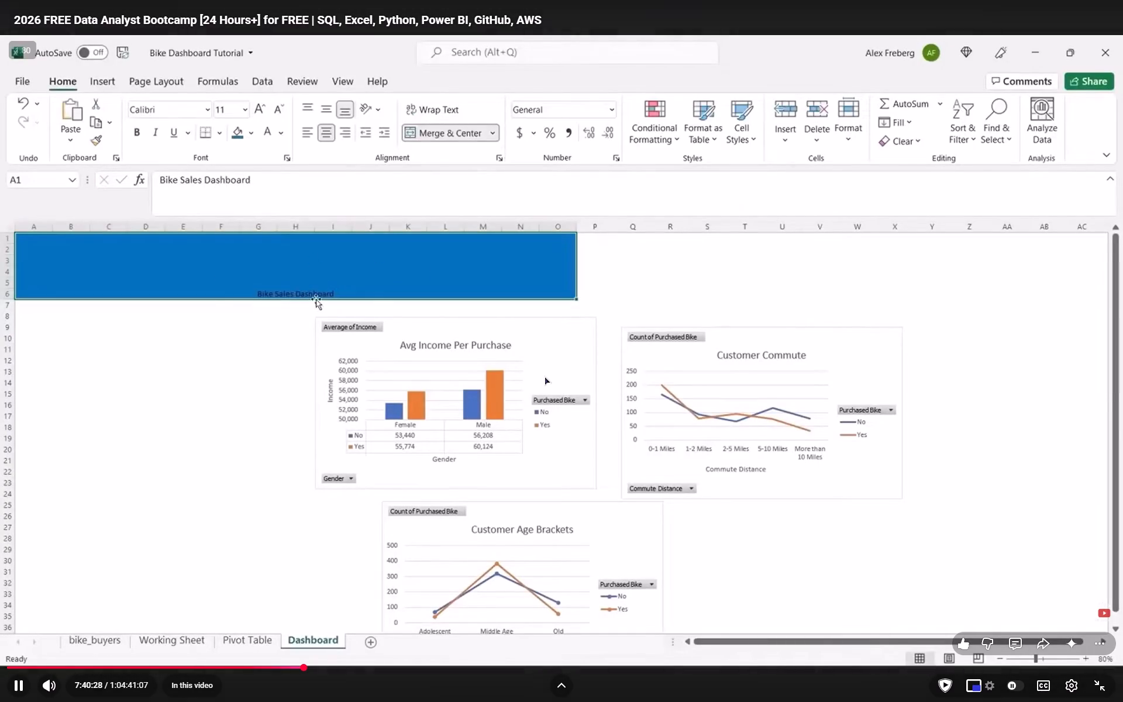
text(lllllll)
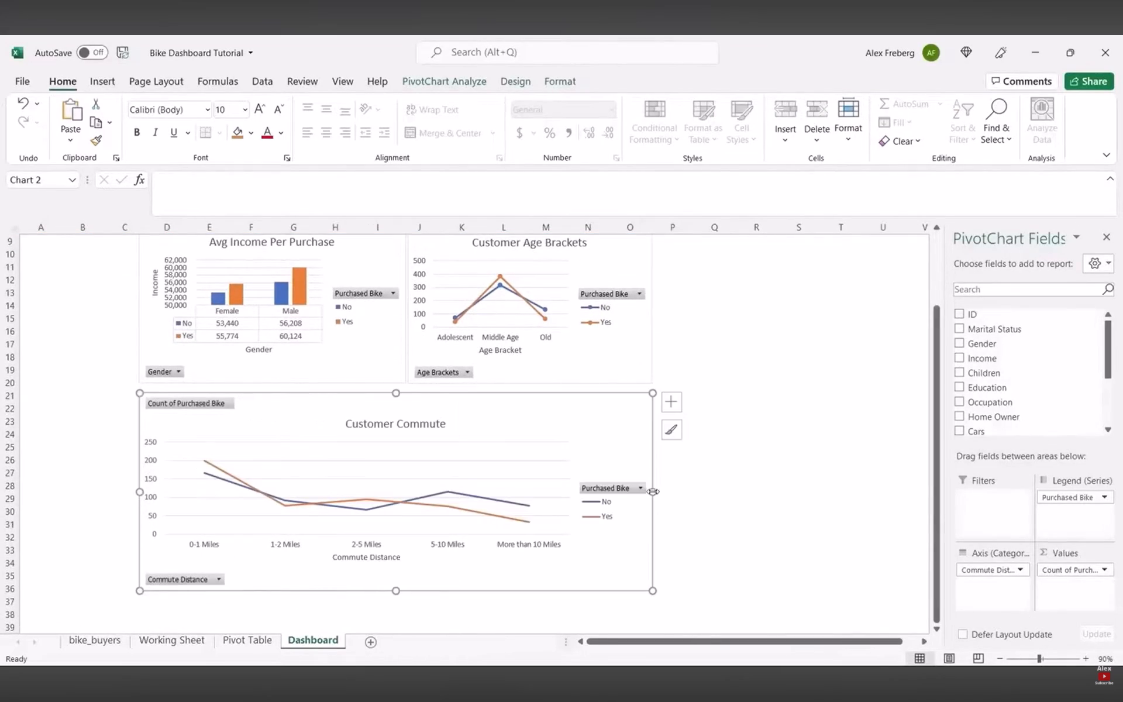
key(space)
key(alt+Tab)
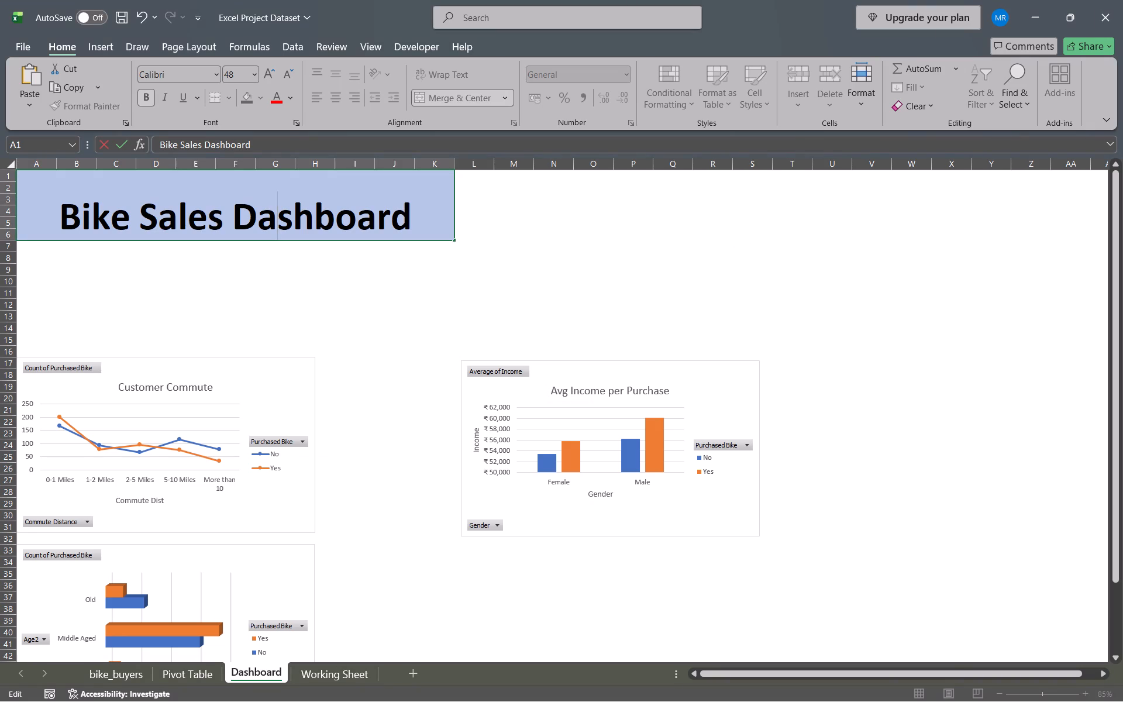
Move the Customer Commute chart out of the way, below the Avg Income per Purchase chart, starting around row 34.
scroll(219, 405, up, 1)
scroll(219, 405, right, 4)
scroll(219, 405, up, 1)
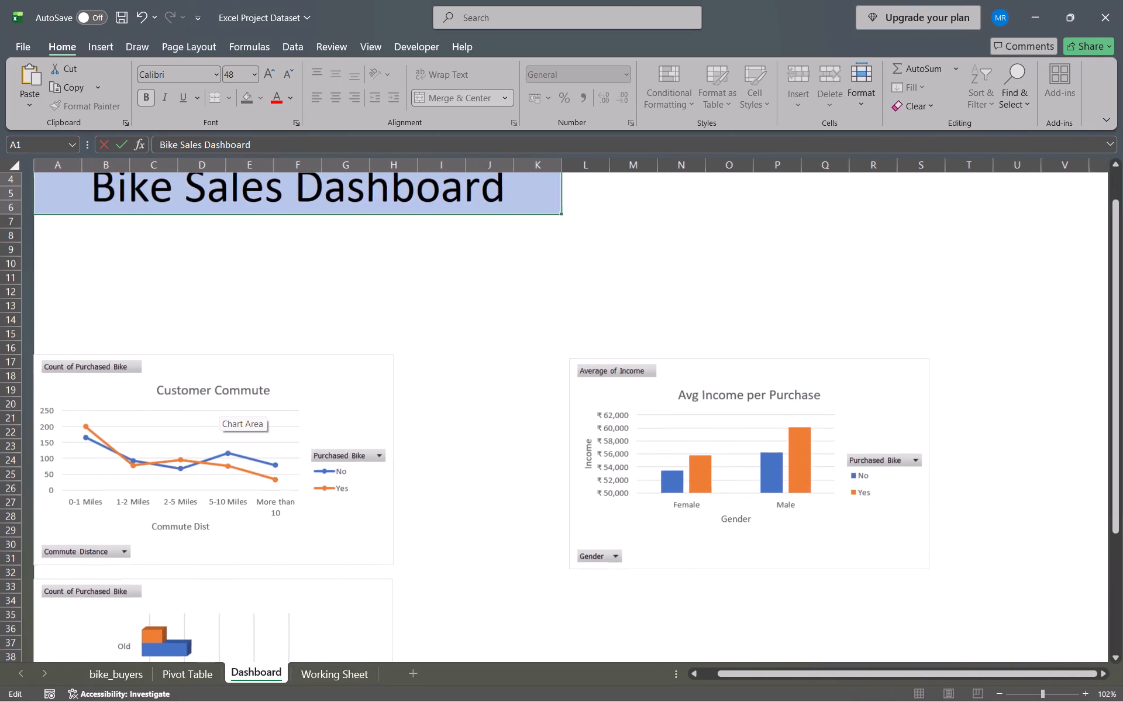
scroll(219, 405, up, 1)
click(339, 407)
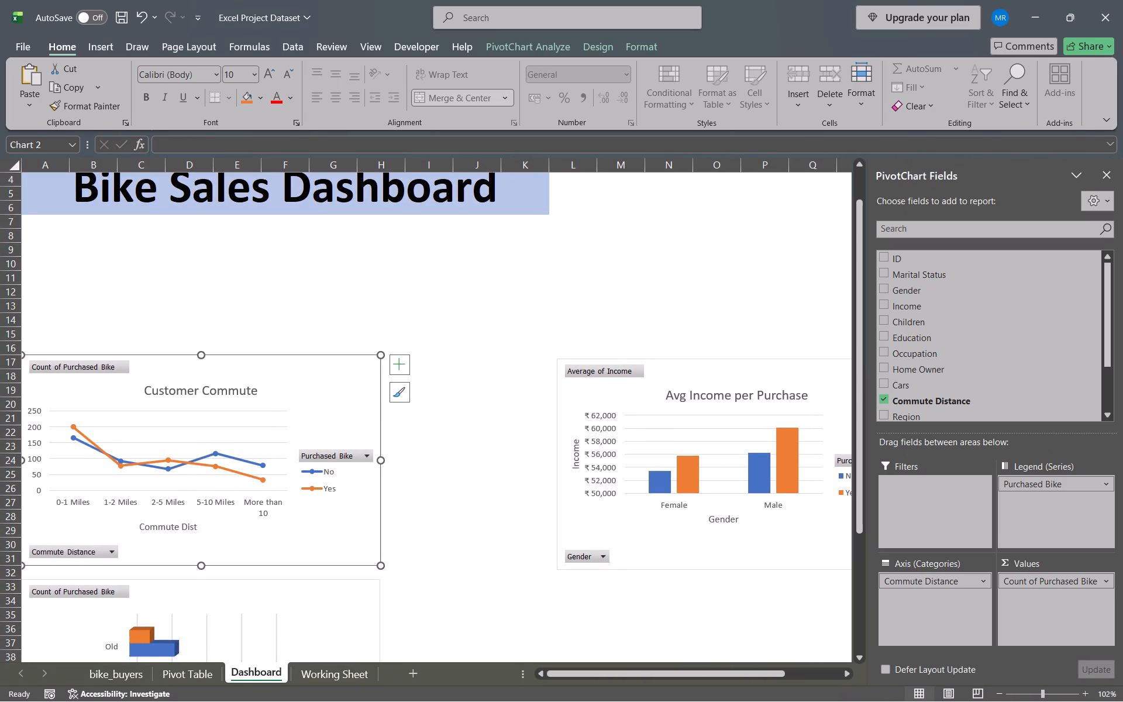
scroll(415, 530, down, 2)
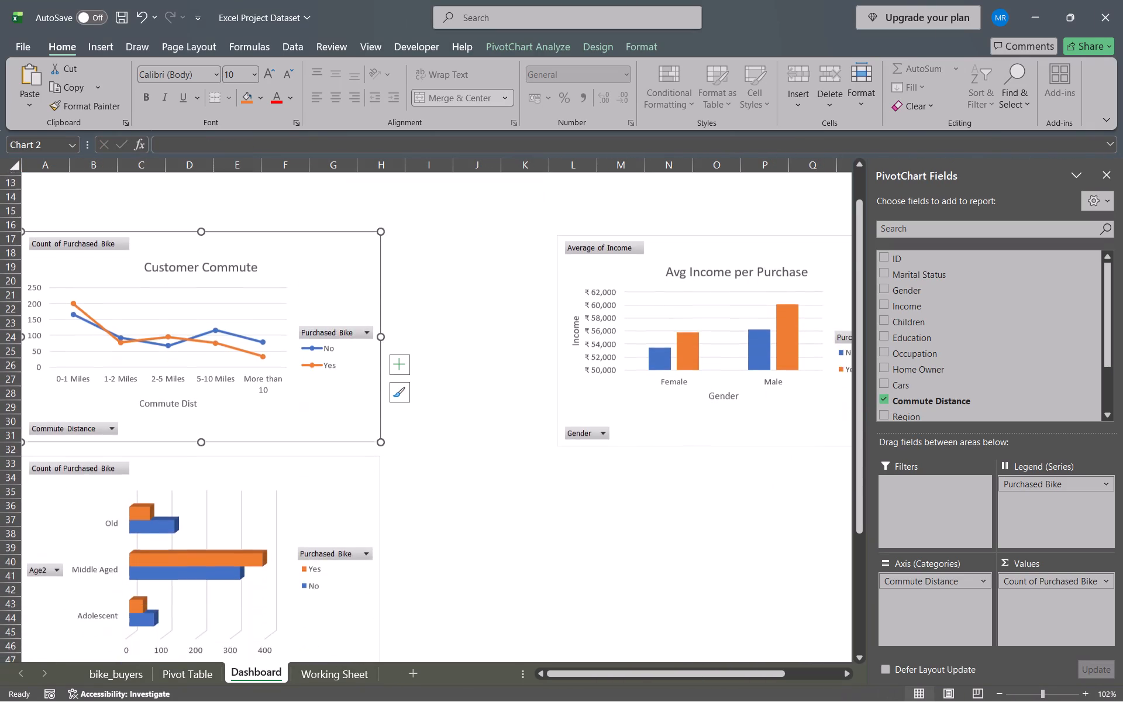
click(299, 233)
scroll(299, 233, up, 2)
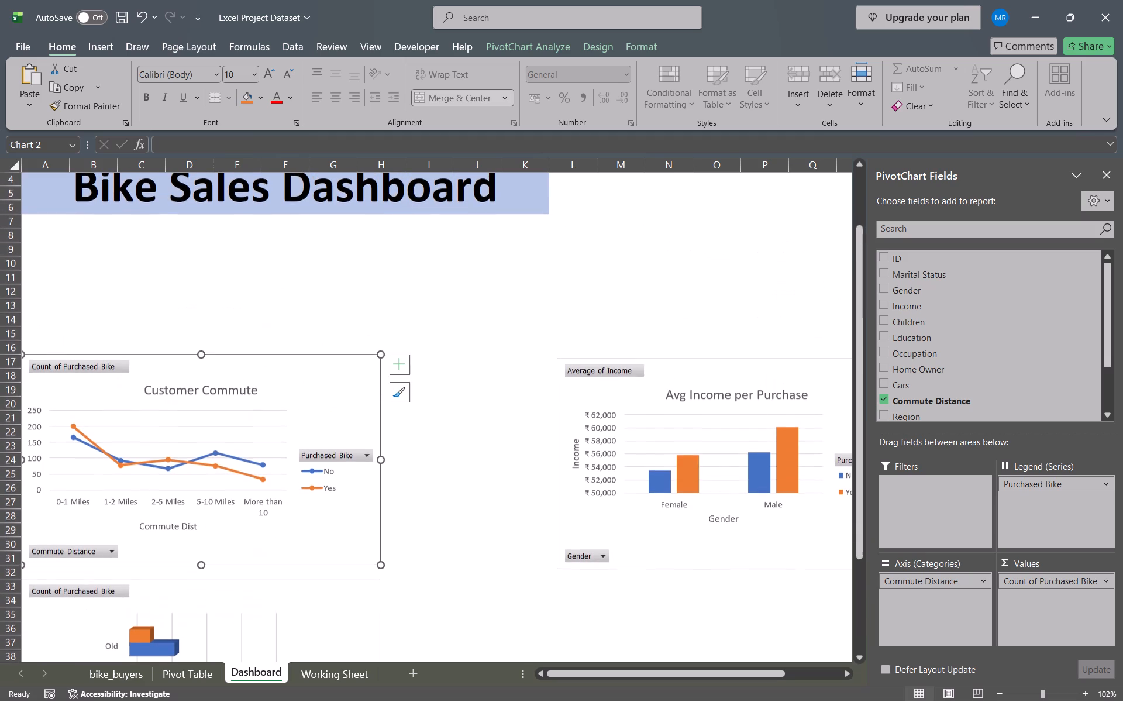
drag(309, 375, 459, 429)
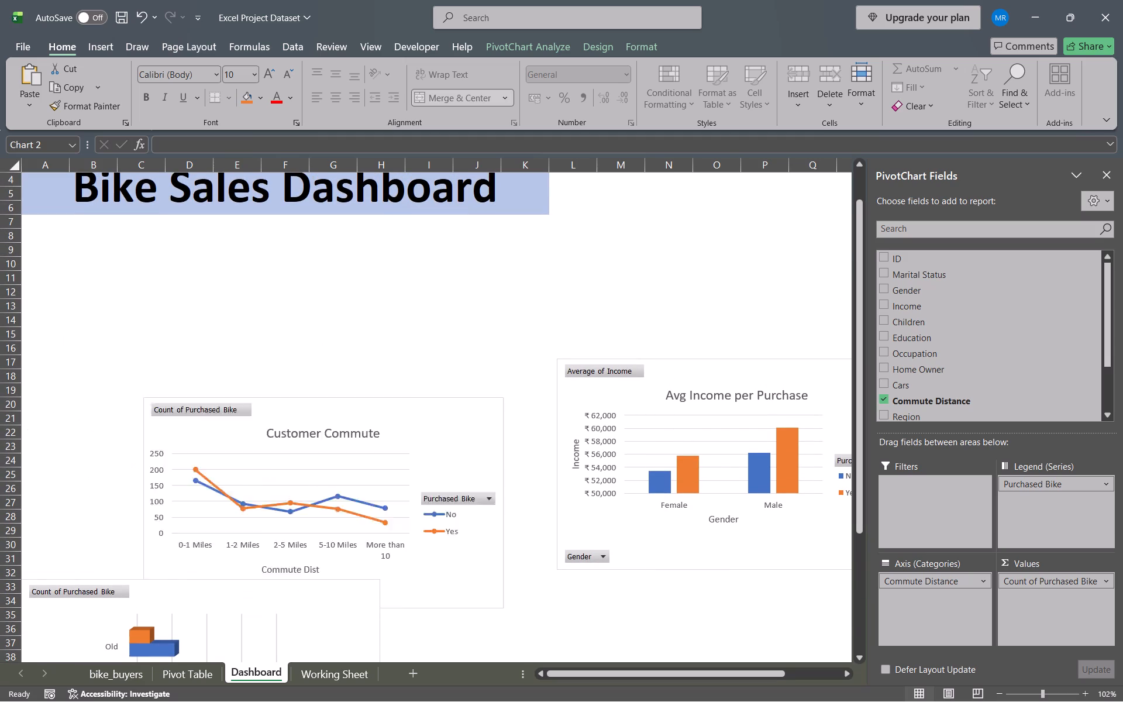
drag(459, 429, 767, 613)
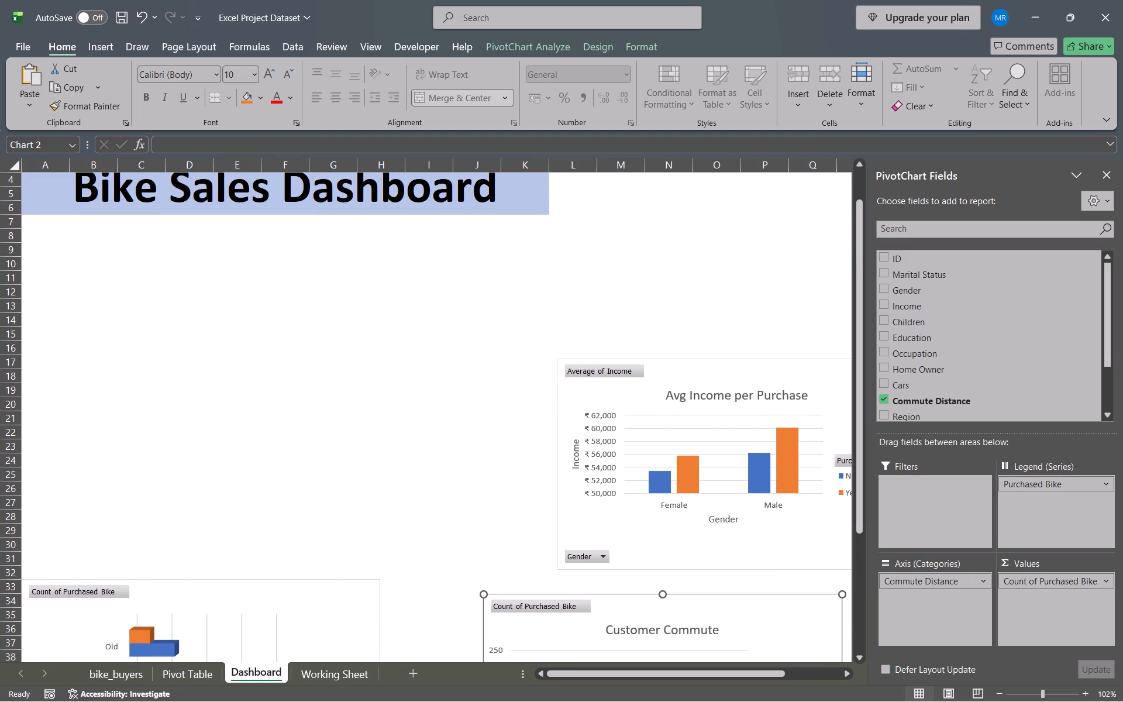
Move the Avg Income per Purchase chart to the sheet's left edge just below the title banner, starting at row 8.
drag(715, 377, 165, 239)
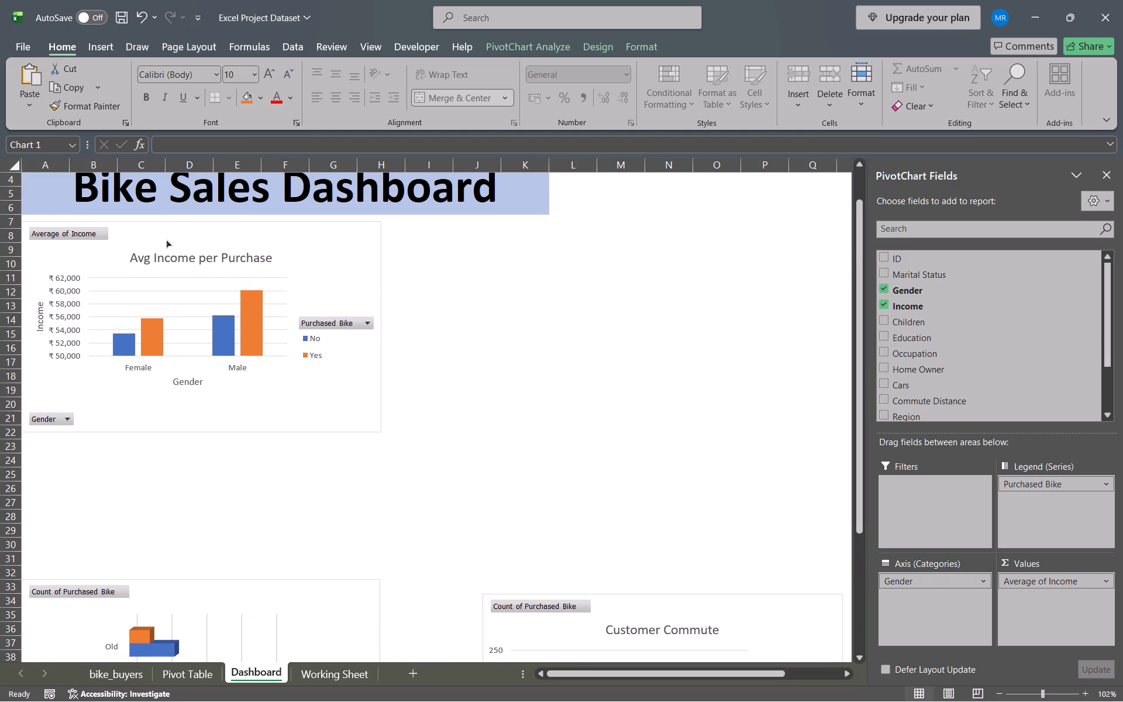
drag(165, 239, 164, 236)
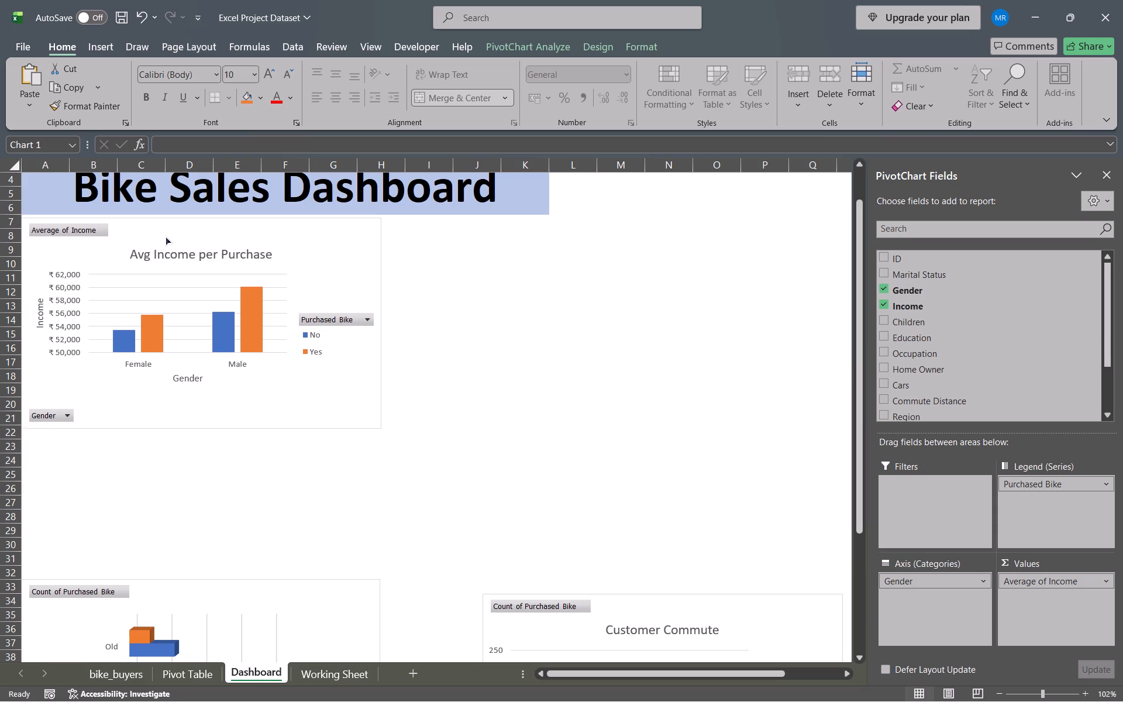
drag(164, 236, 164, 252)
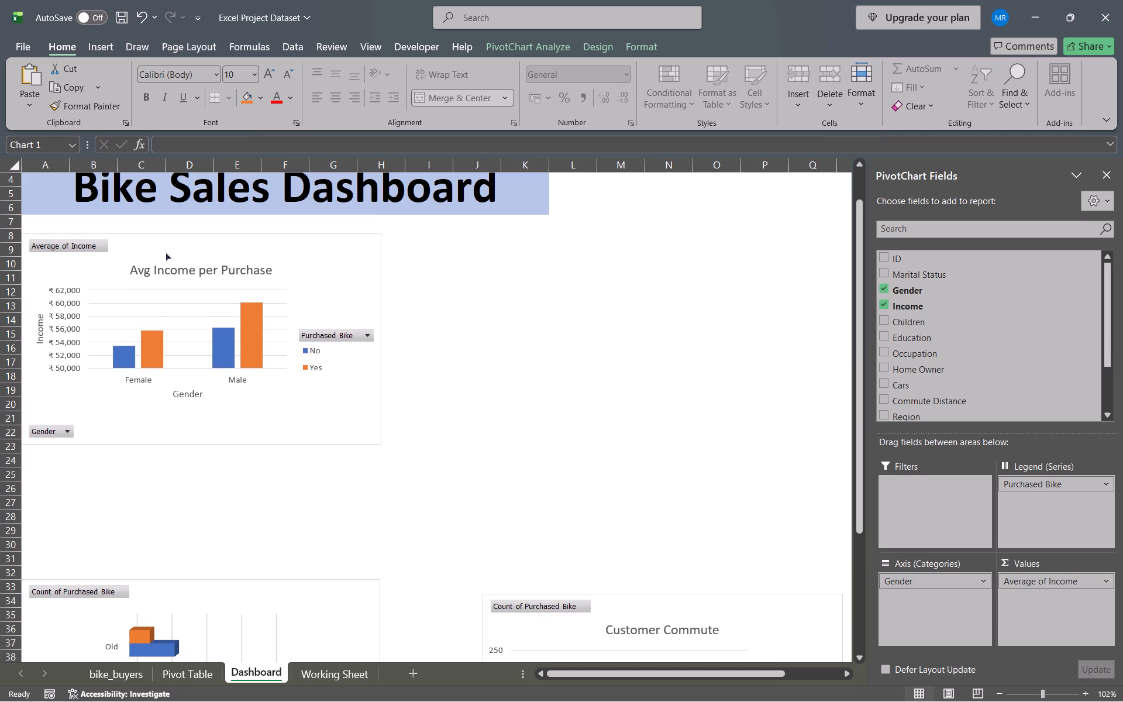
drag(164, 252, 164, 247)
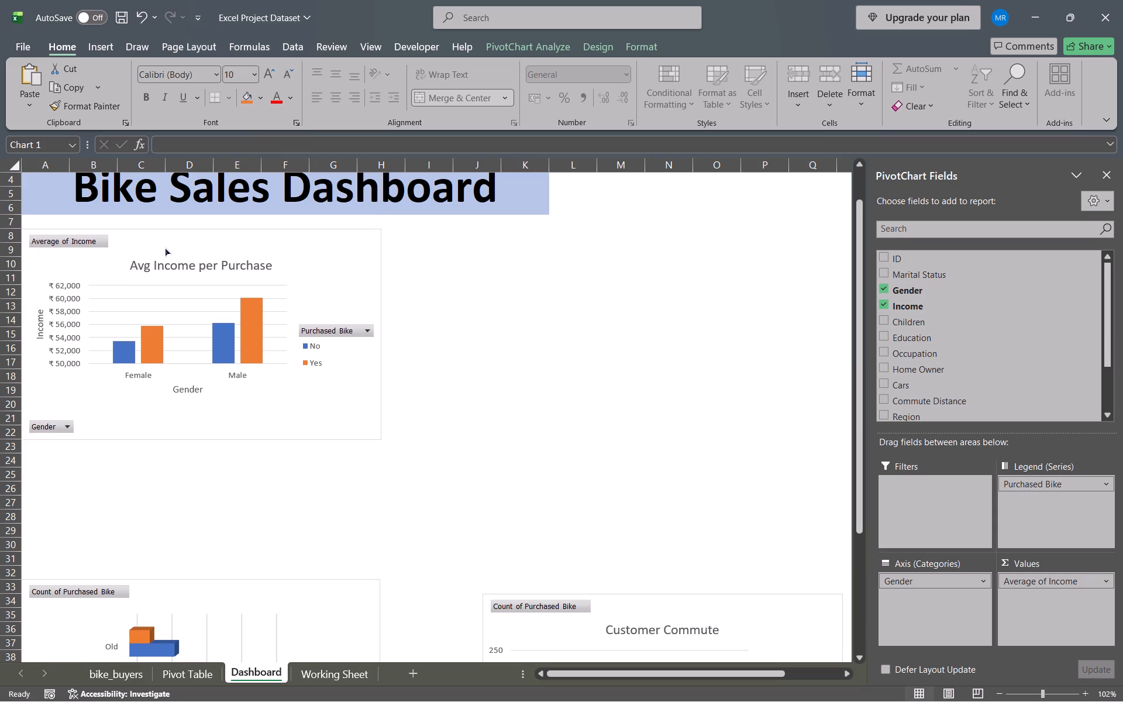
drag(164, 247, 163, 247)
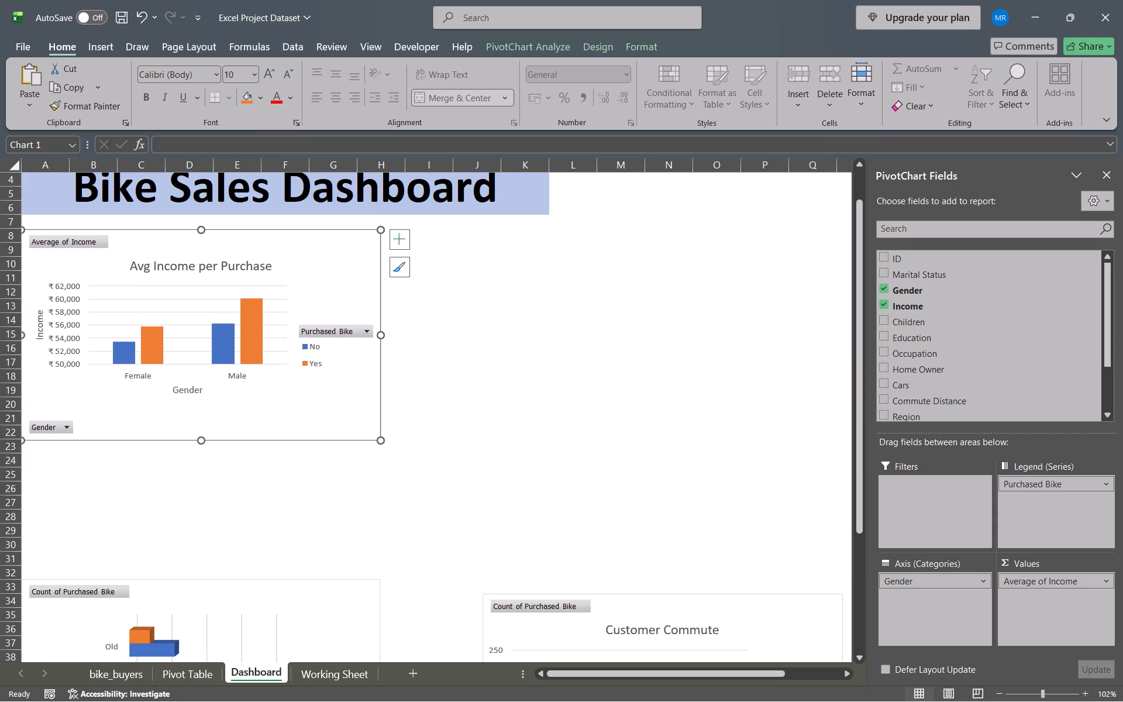
Shrink the Avg Income per Purchase chart to span about columns A to F and rows 8 to 20.
drag(380, 442, 326, 429)
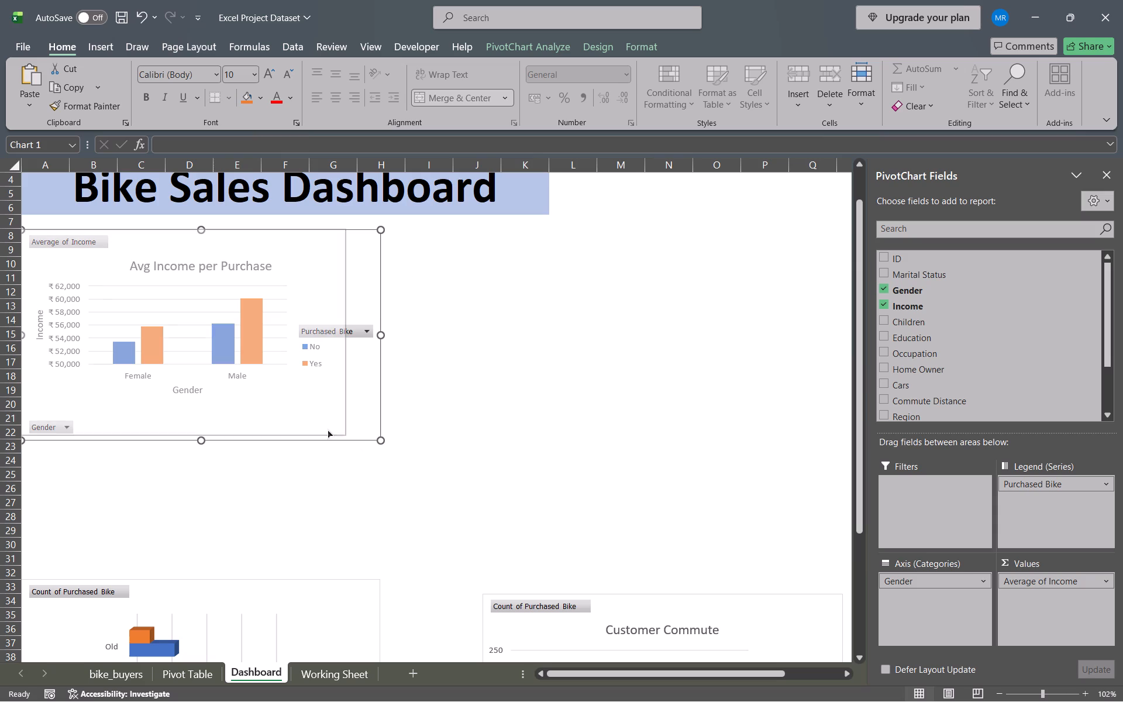
drag(326, 429, 295, 433)
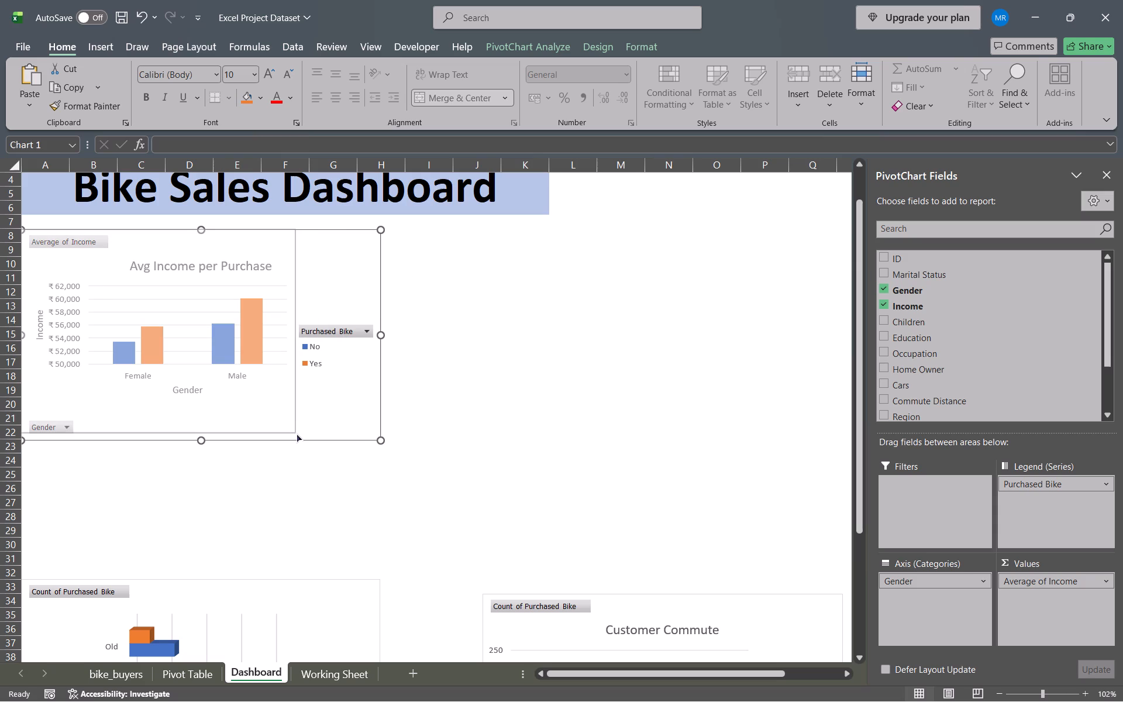
drag(295, 433, 280, 425)
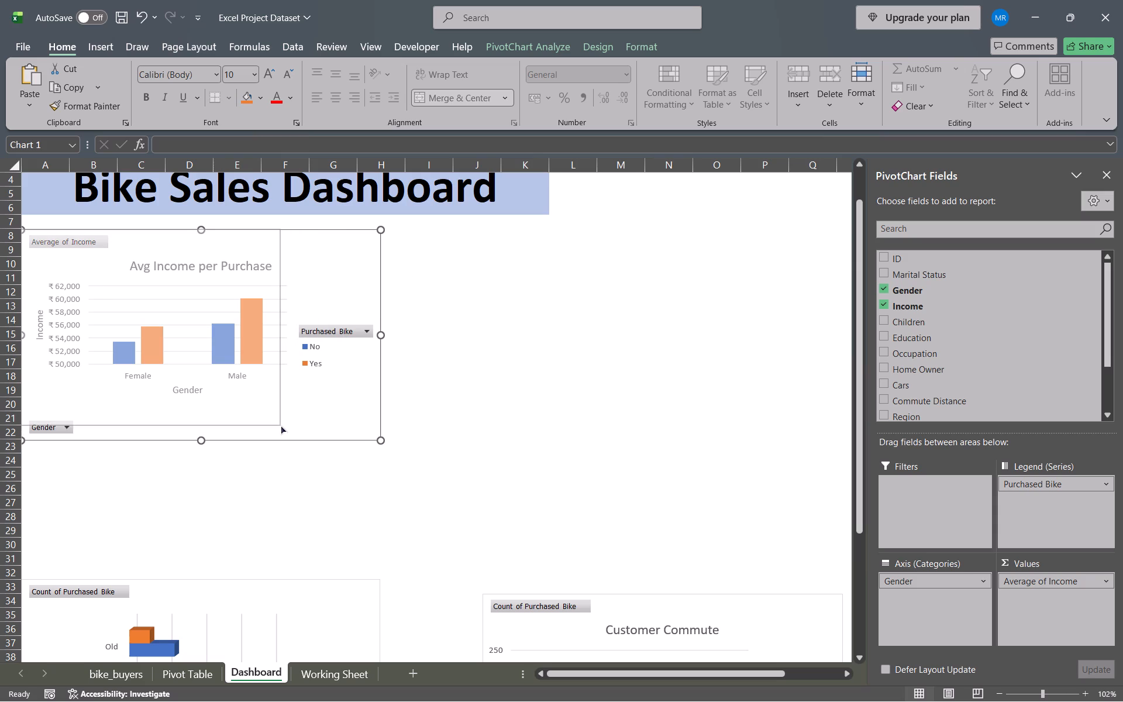
drag(280, 425, 279, 413)
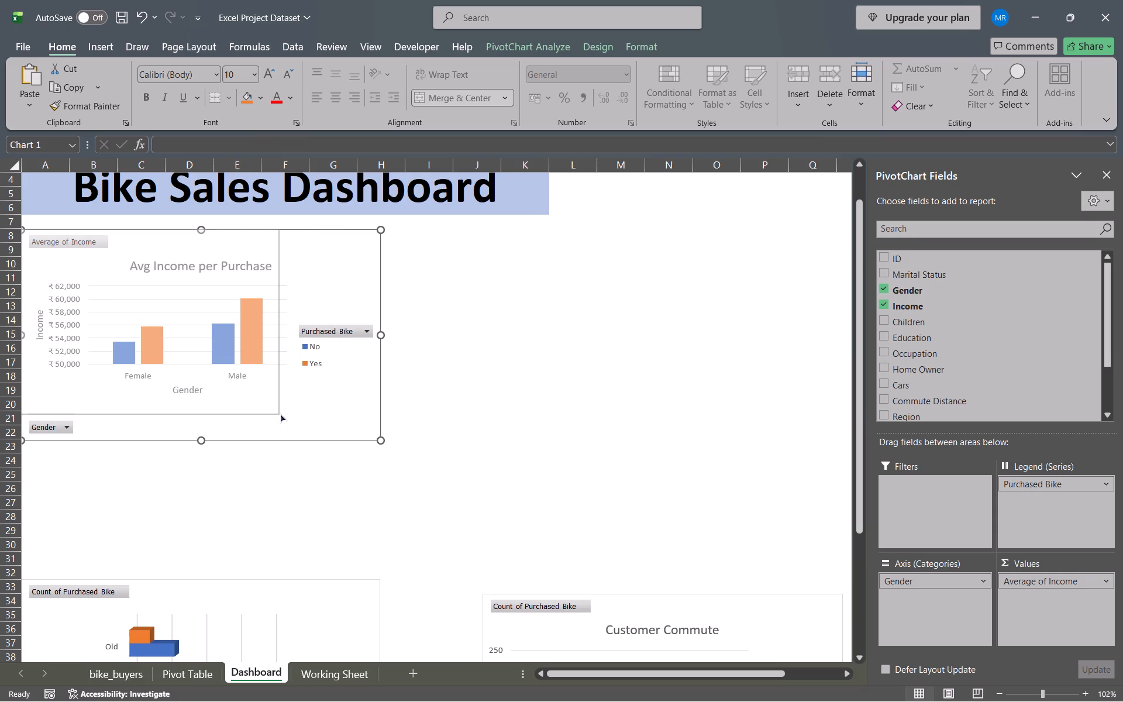
drag(279, 413, 280, 412)
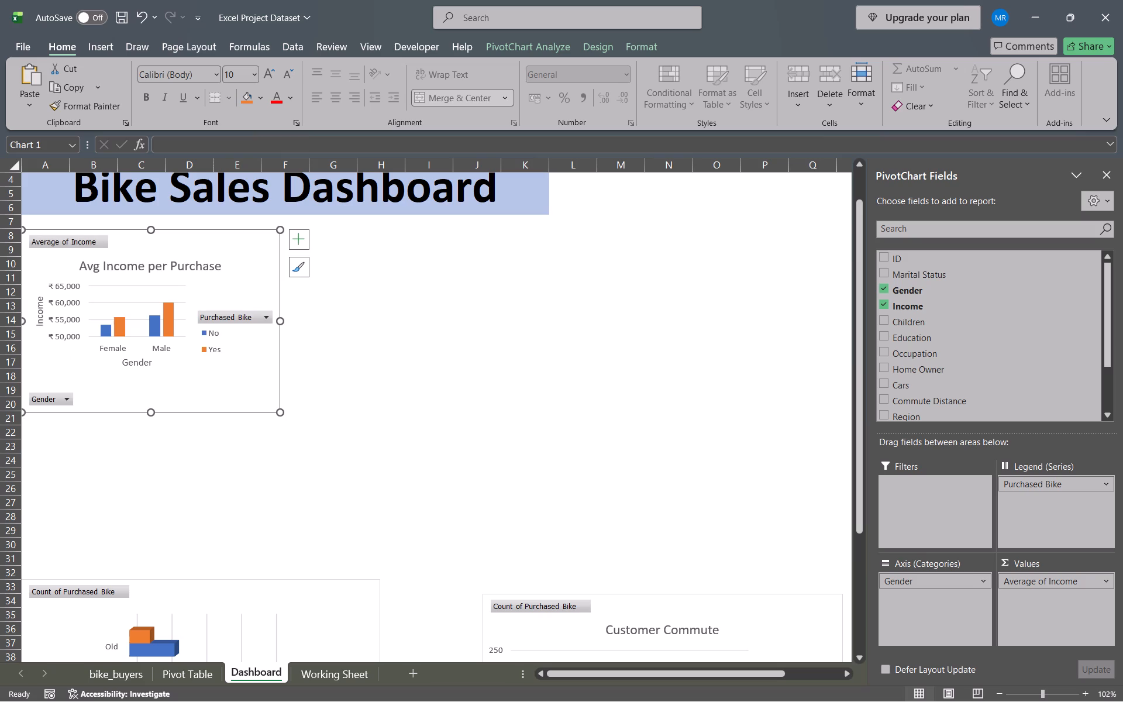
Move the age group bar chart beside the Avg Income per Purchase chart, lining up their top edges at row 8.
drag(336, 591, 597, 243)
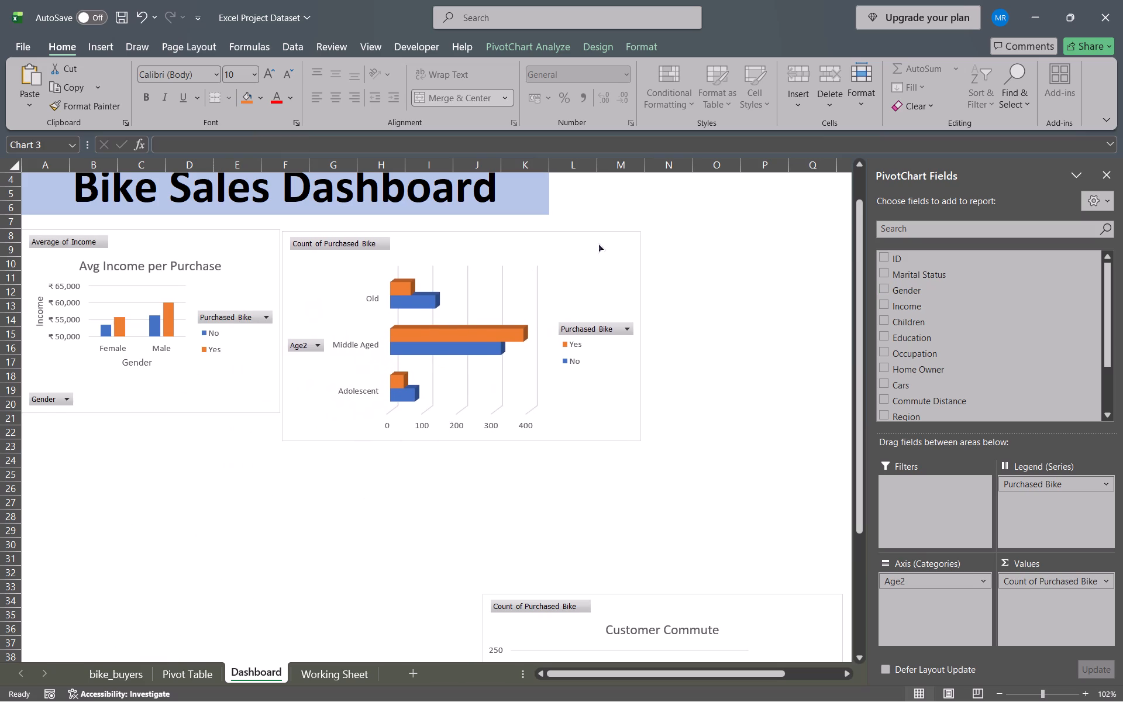
drag(597, 243, 597, 240)
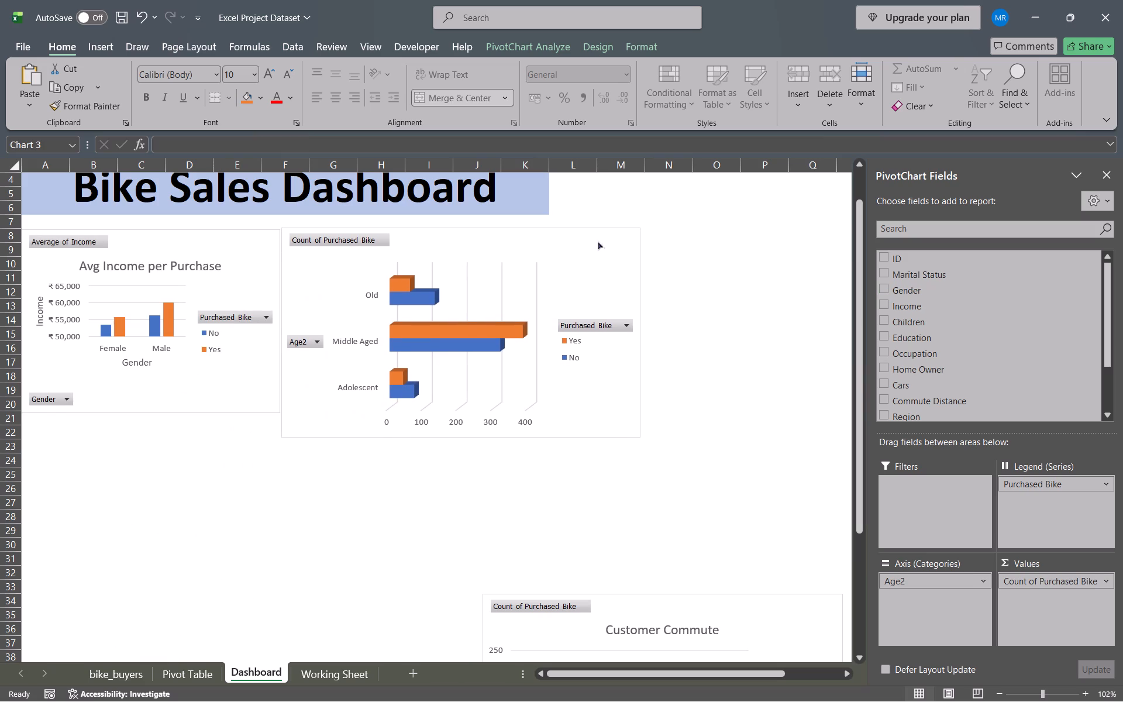
drag(597, 240, 597, 242)
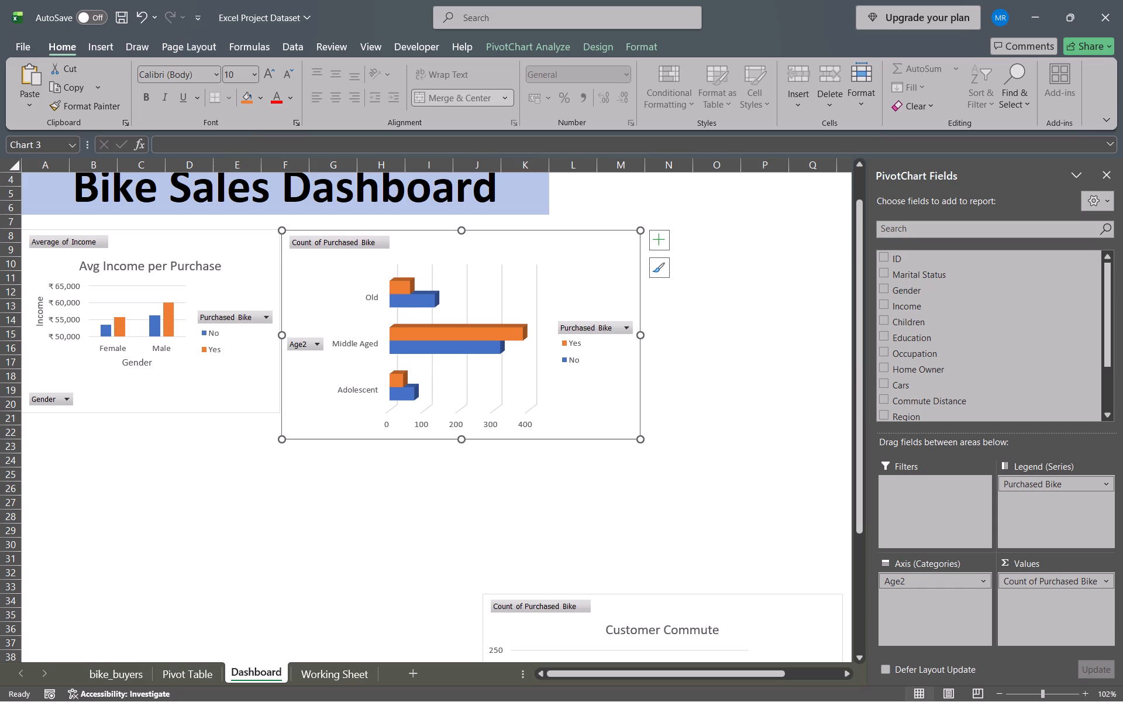
Shrink the age group bar chart to about the height of its neighbour, with its far side near the banner's end at column K.
drag(284, 440, 287, 432)
drag(287, 432, 290, 415)
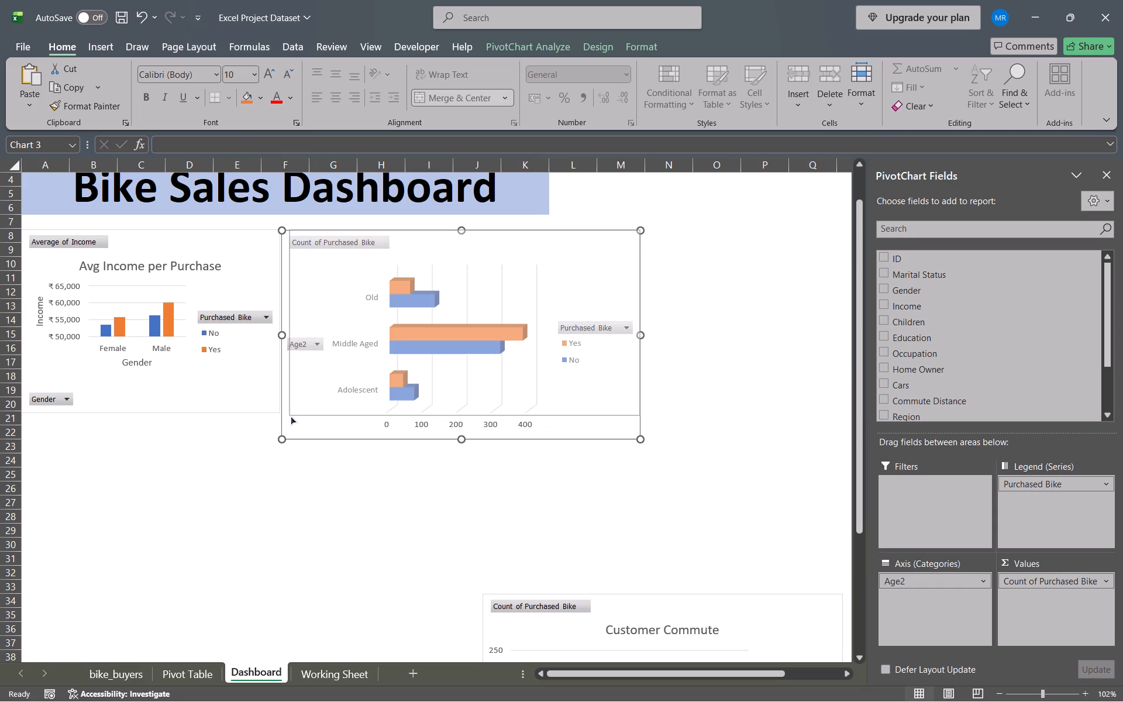
drag(290, 415, 289, 415)
drag(640, 321, 559, 305)
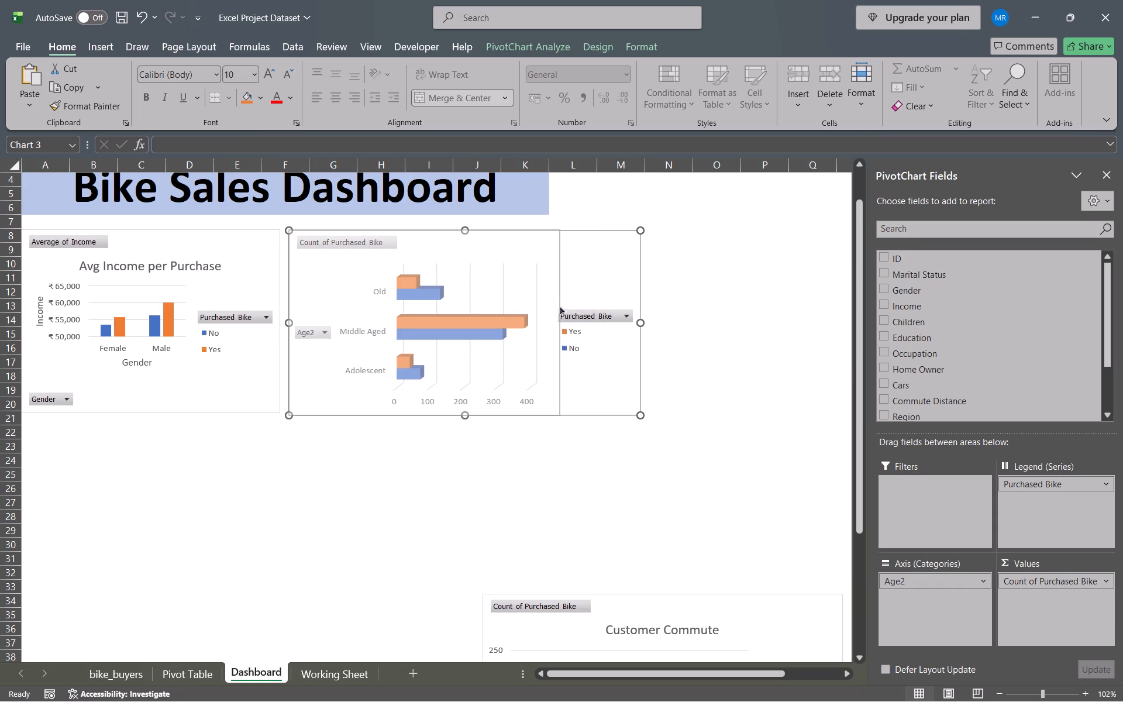
drag(559, 305, 554, 305)
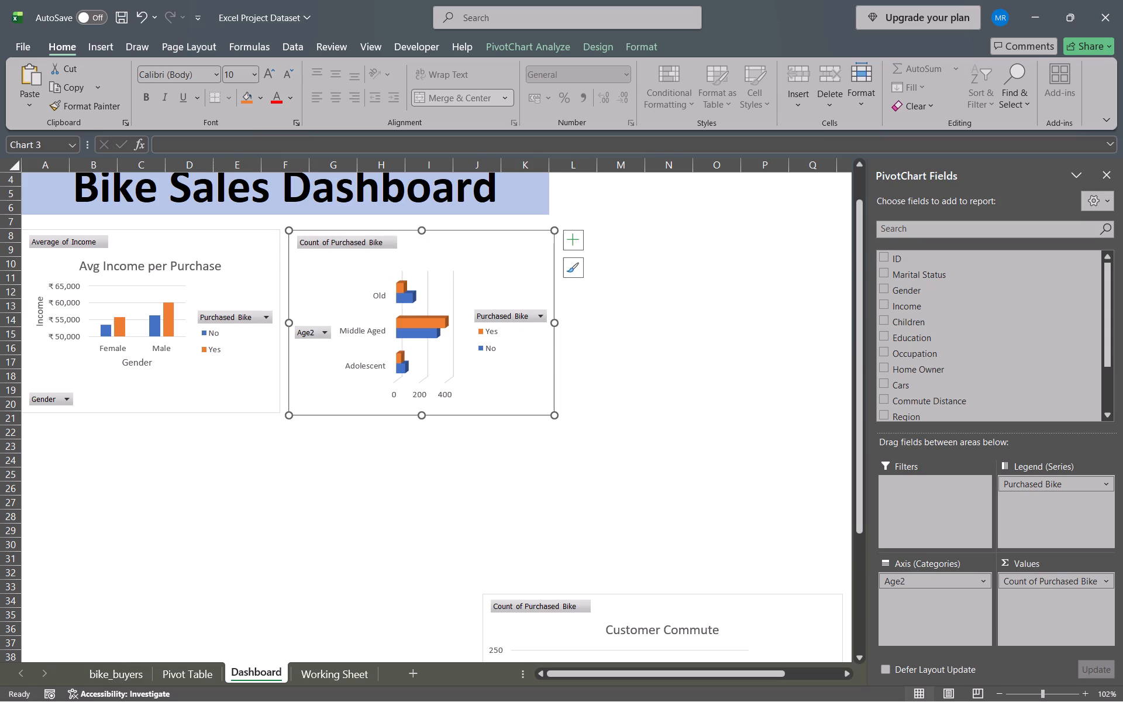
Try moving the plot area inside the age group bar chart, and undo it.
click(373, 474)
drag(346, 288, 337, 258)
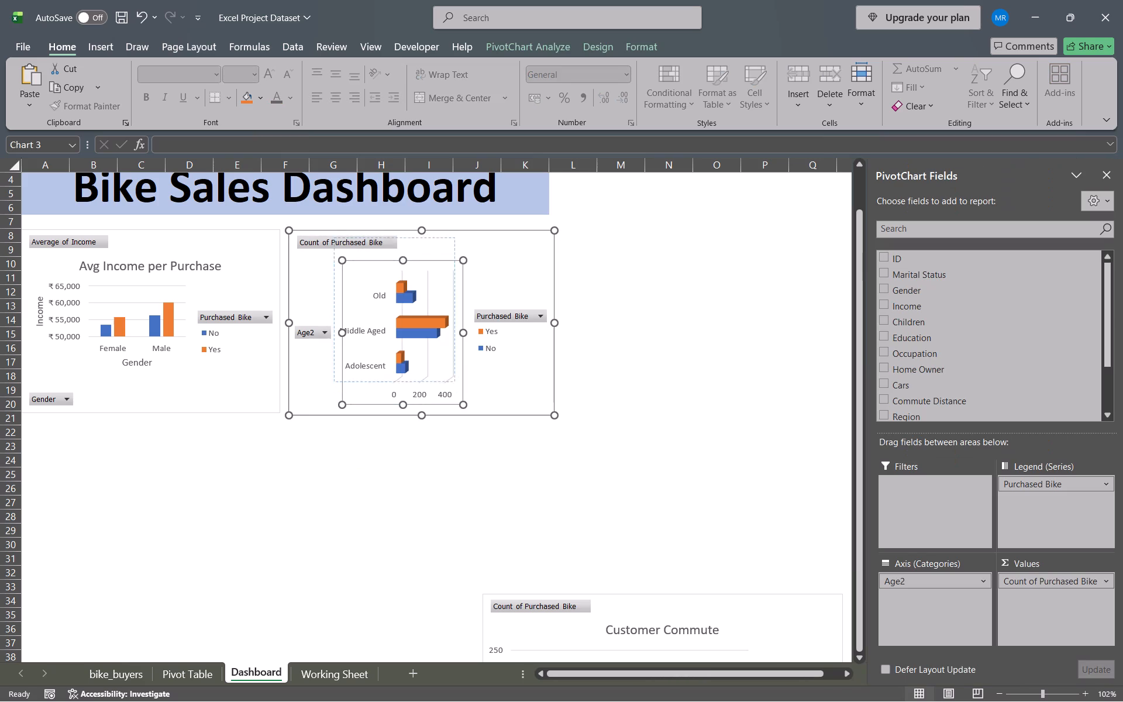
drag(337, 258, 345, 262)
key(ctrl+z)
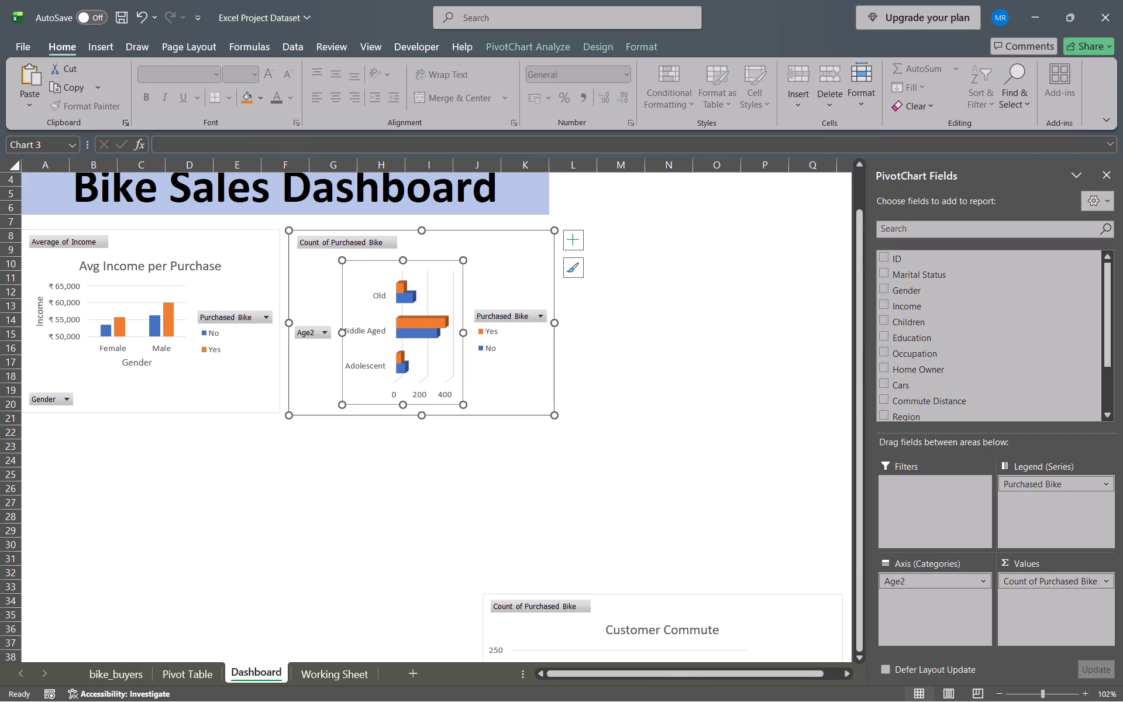
Move the whole age group bar chart flush against the Avg Income per Purchase chart, keeping their top edges level.
drag(300, 264, 291, 263)
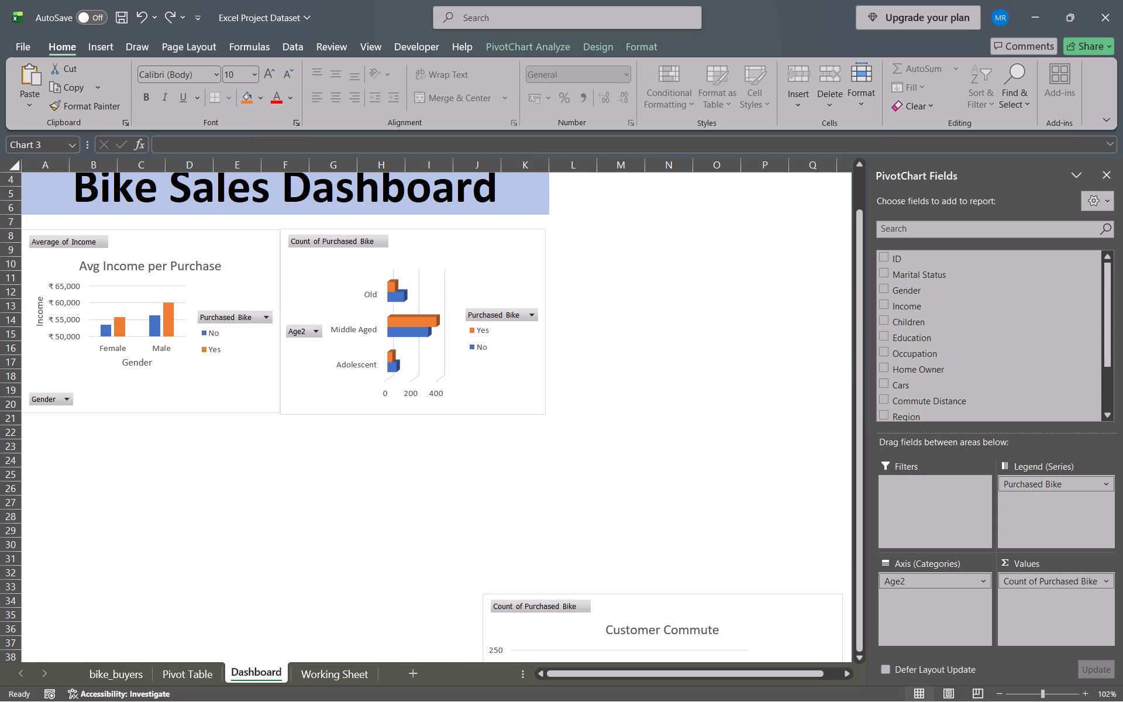
drag(291, 263, 291, 264)
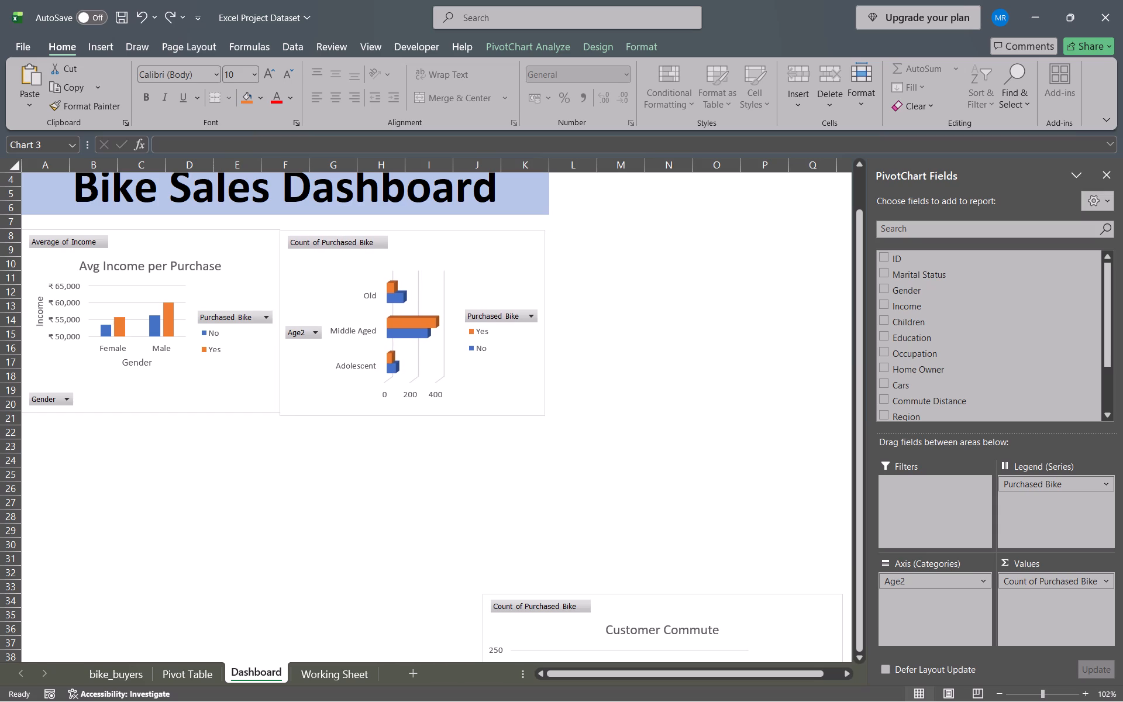
drag(291, 264, 292, 263)
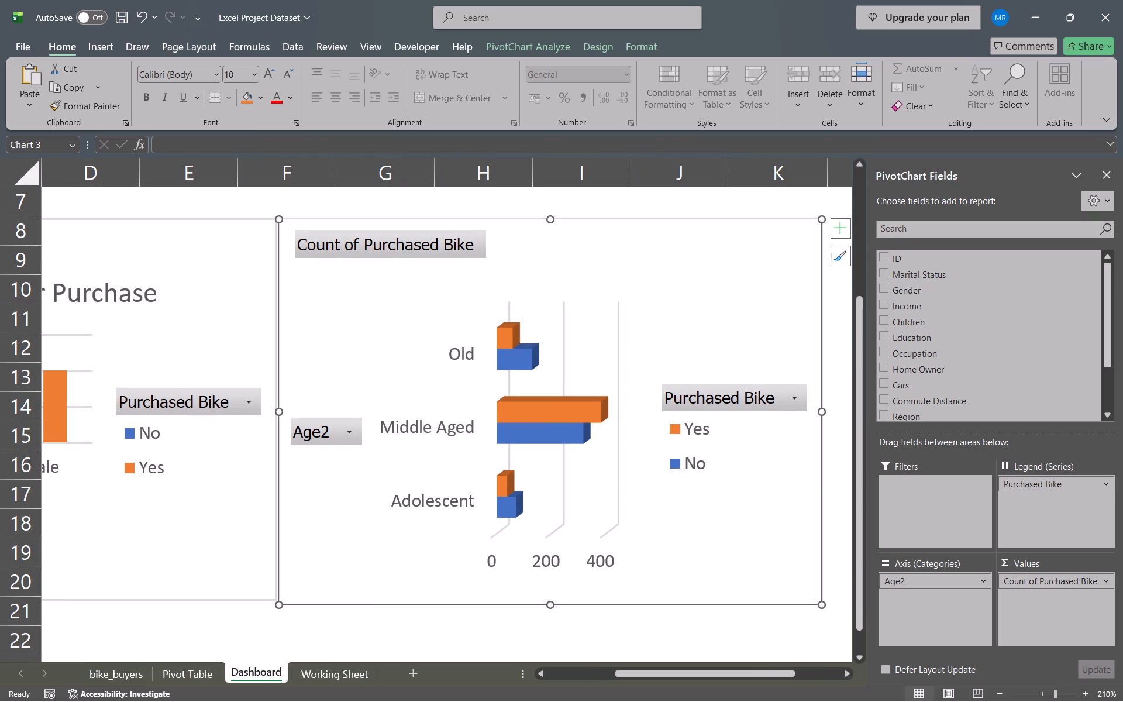
Trim the age group bar chart's height slightly so its lower edge lines up with the Avg Income per Purchase chart.
key(grave)
key(Escape)
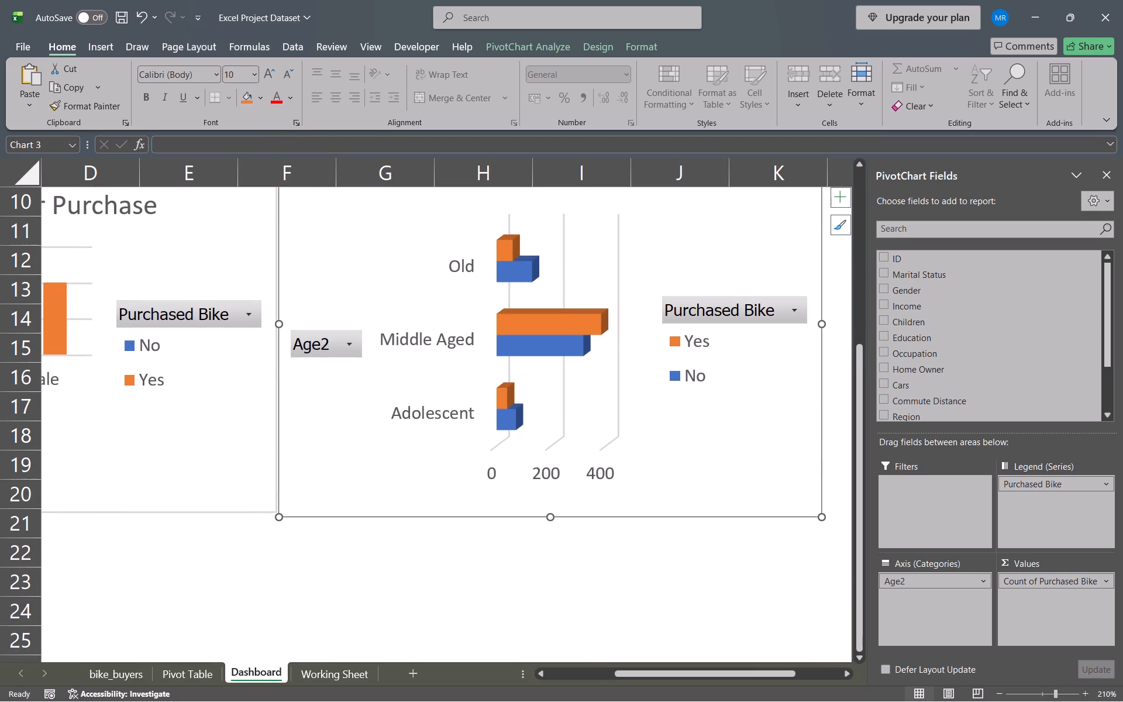
click(491, 532)
click(408, 516)
drag(551, 519, 551, 517)
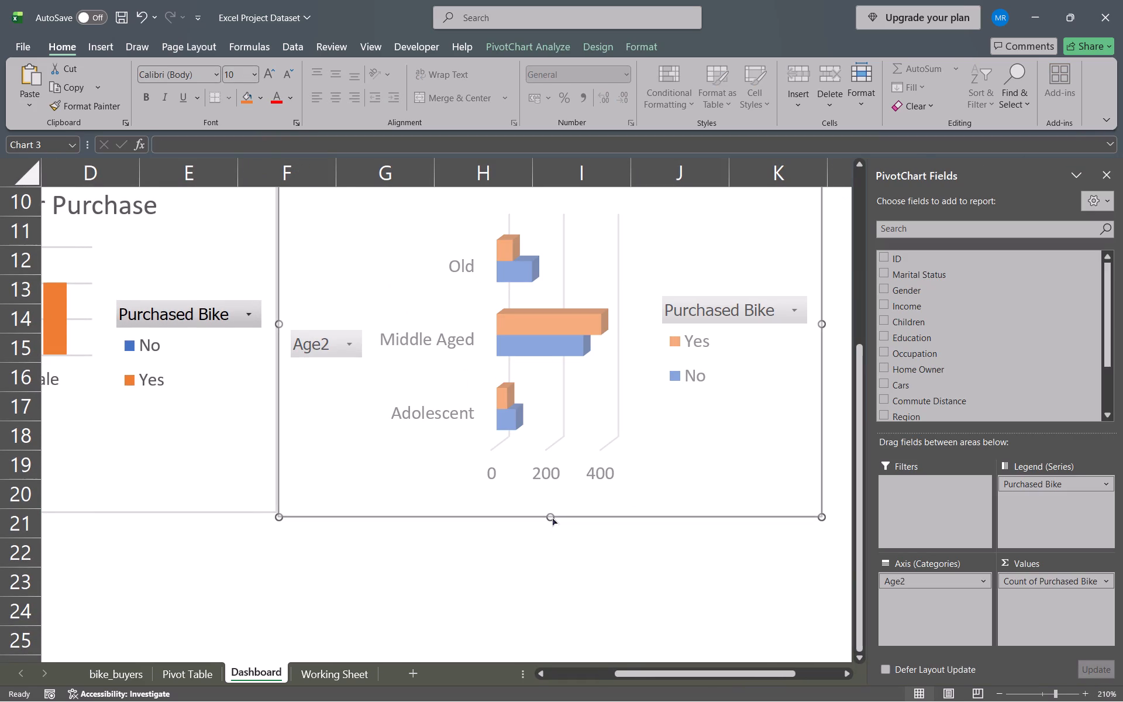
drag(551, 517, 551, 512)
click(472, 553)
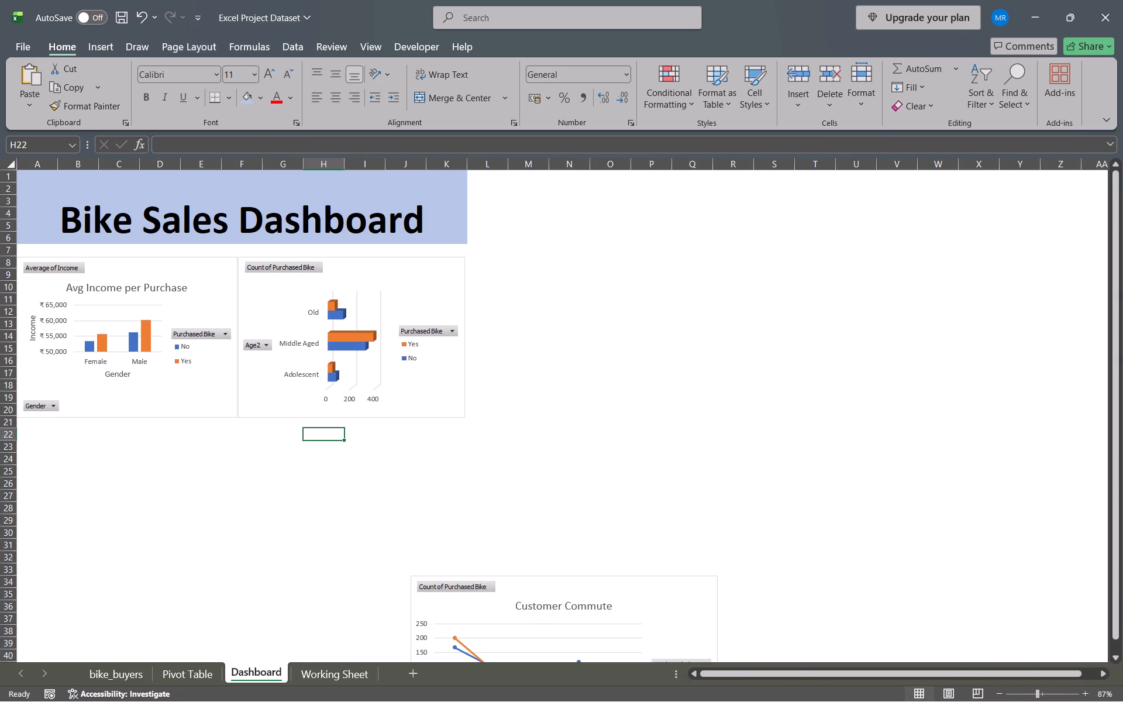
Move the Customer Commute chart below the Avg Income per Purchase chart, starting at column A and row 22.
drag(575, 597, 190, 441)
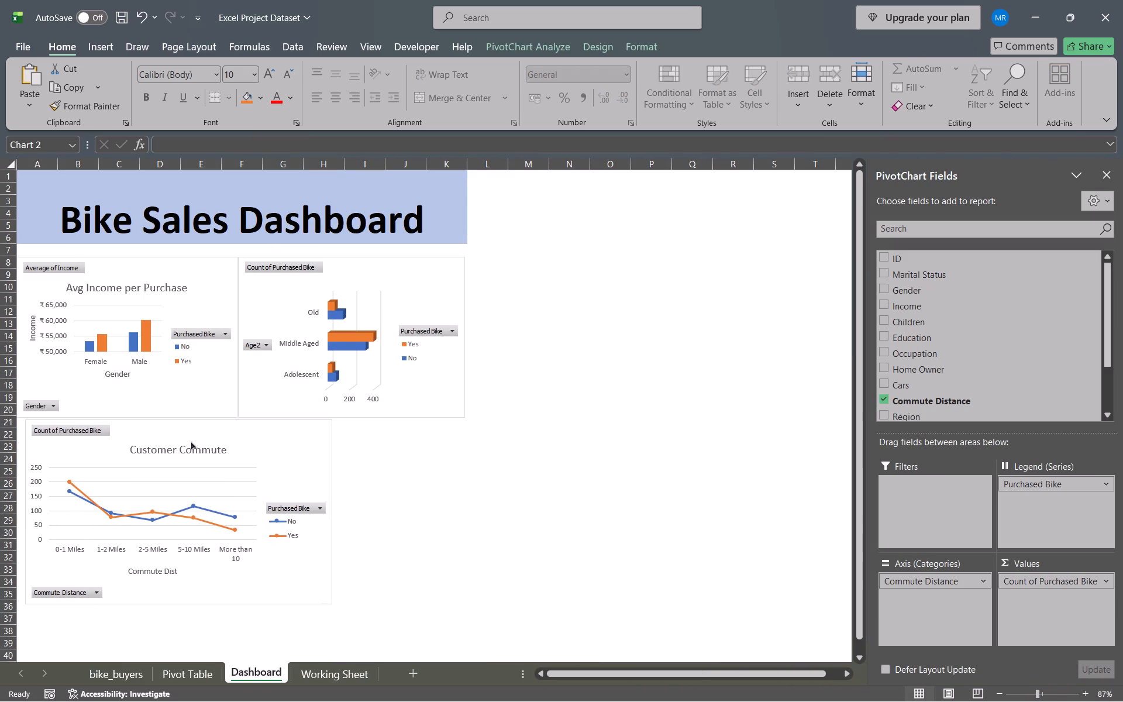
drag(190, 441, 182, 449)
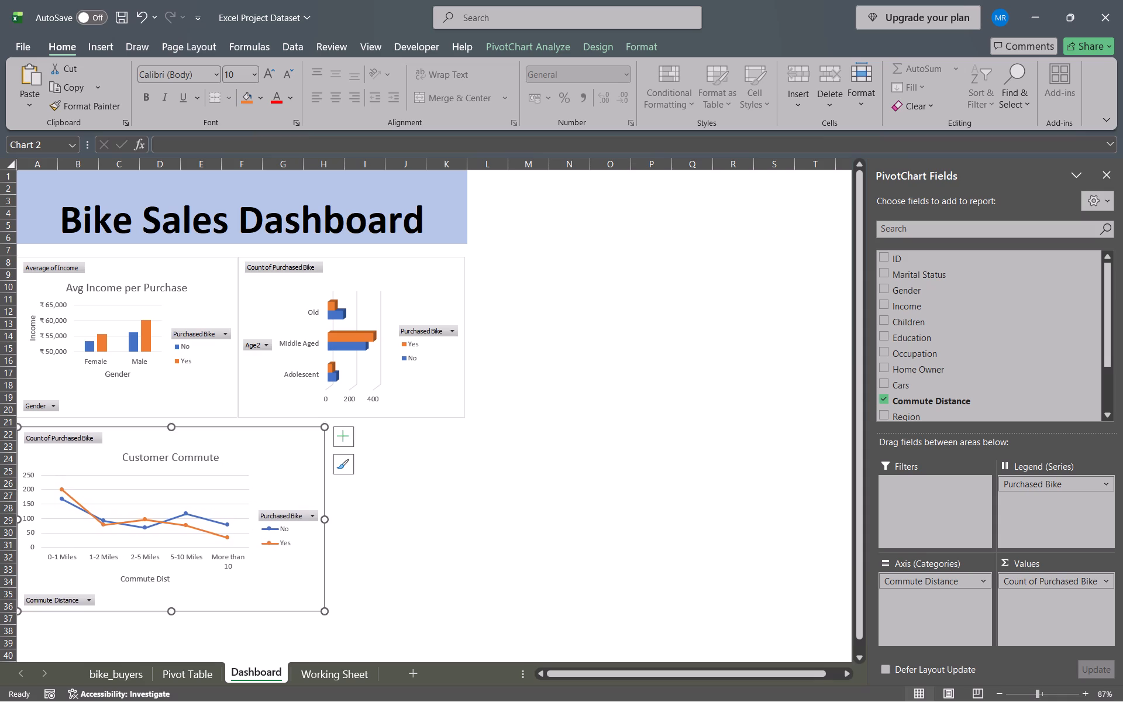
scroll(182, 449, right, 6)
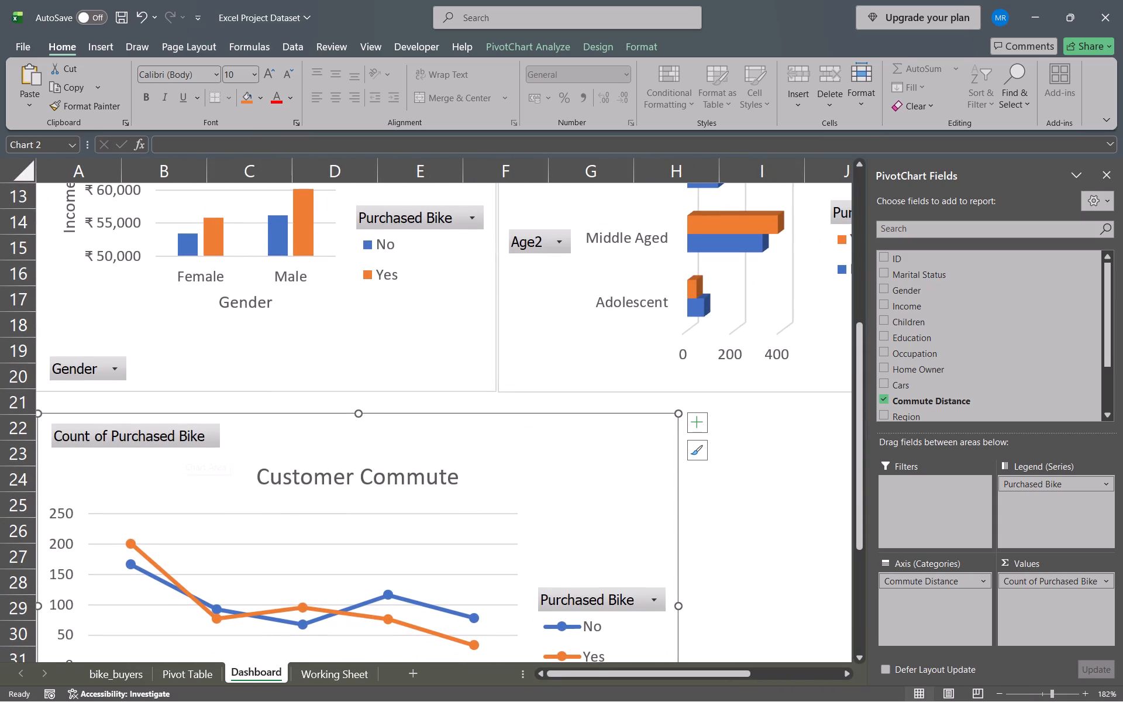
click(268, 437)
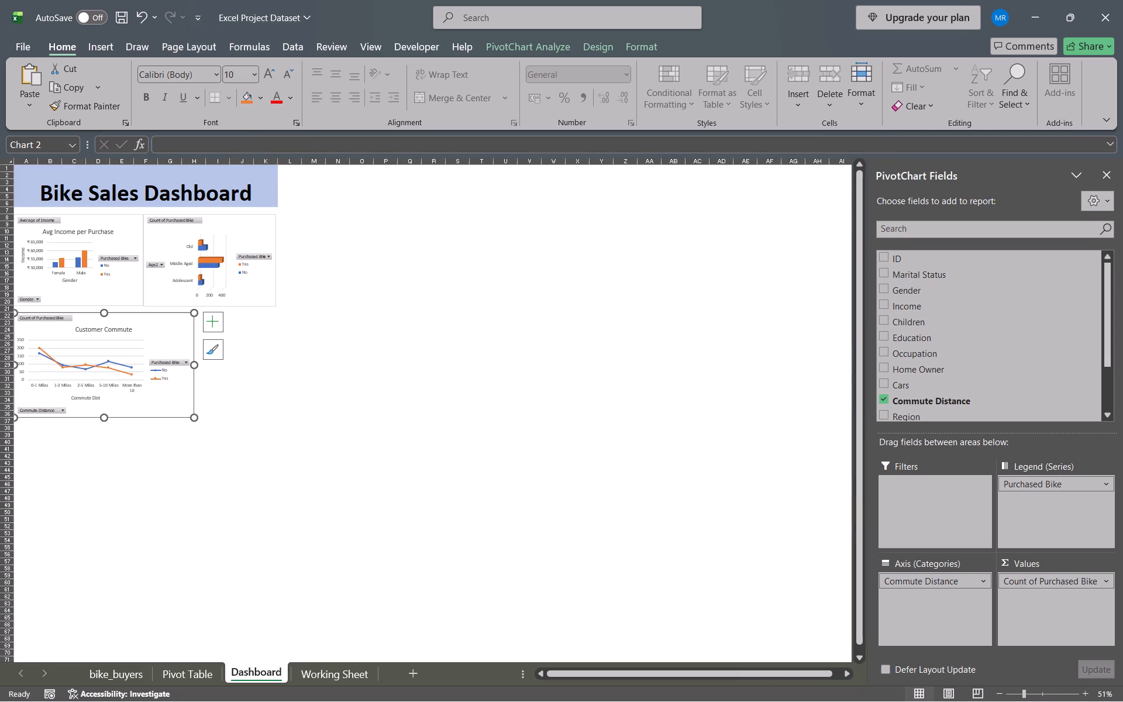
Widen the Customer Commute chart to the end of column K, matching the far side of the age group chart above.
scroll(211, 370, right, 1)
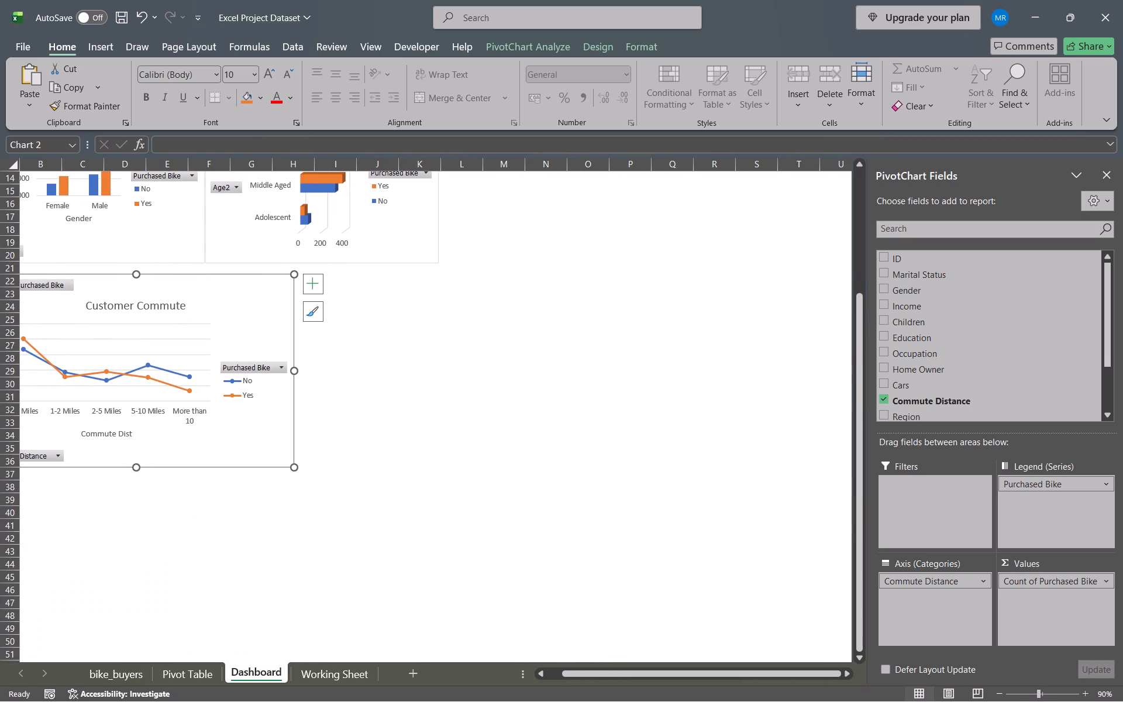
drag(294, 373, 419, 365)
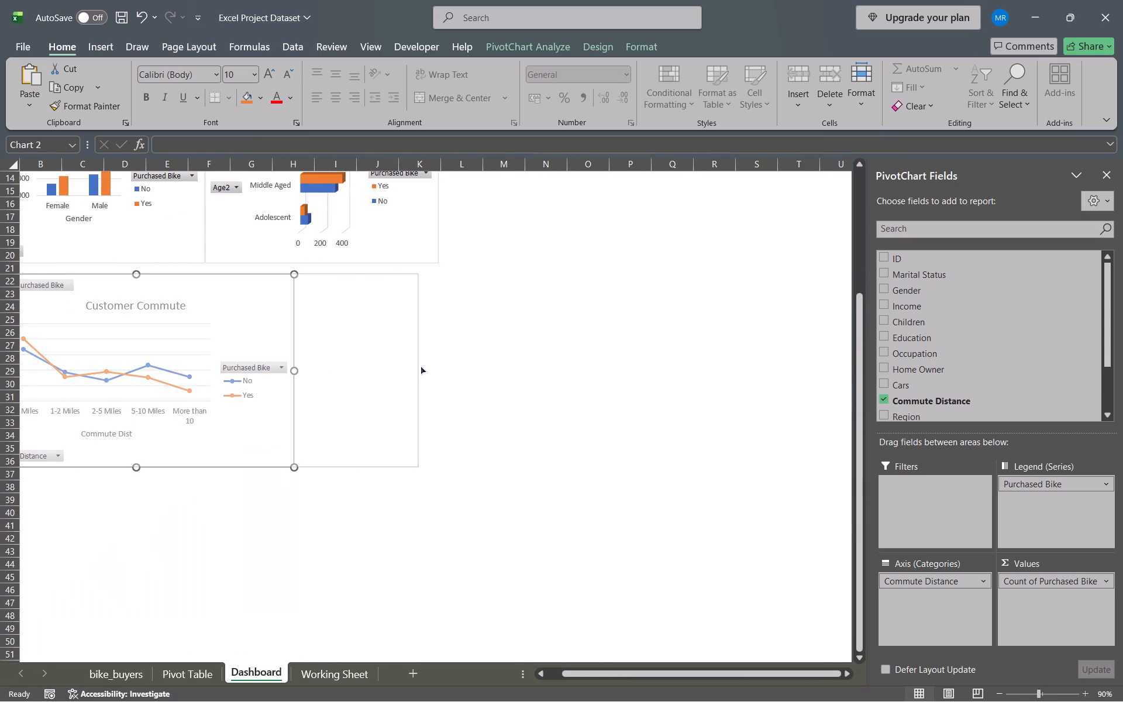
drag(419, 365, 439, 362)
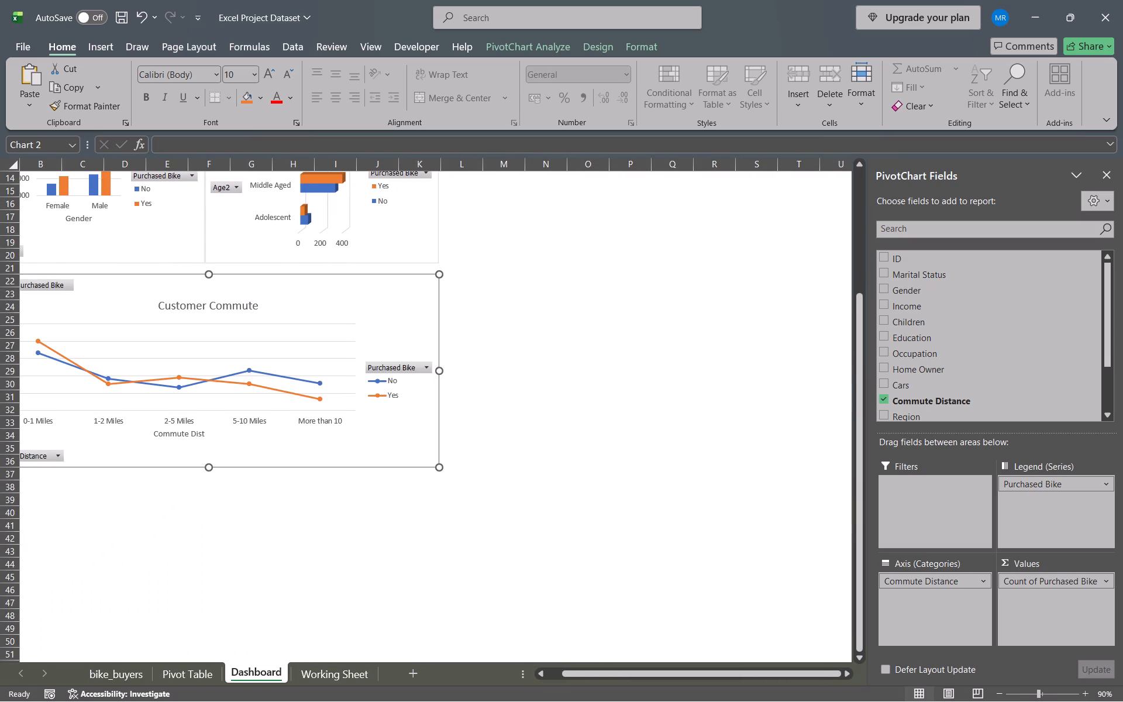
click(533, 371)
scroll(533, 371, right, 4)
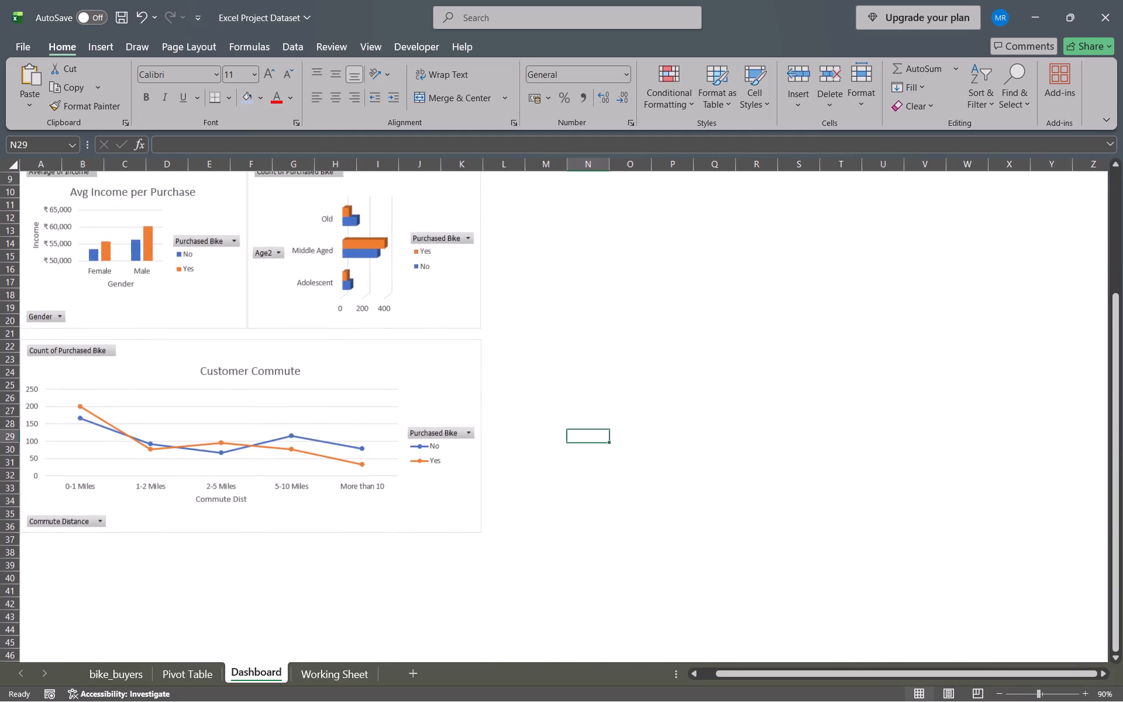
scroll(533, 371, up, 6)
Switch to the Brave browser and replay the Data Analyst Bootcamp video's section on selecting two charts and aligning them.
key(alt+Tab)
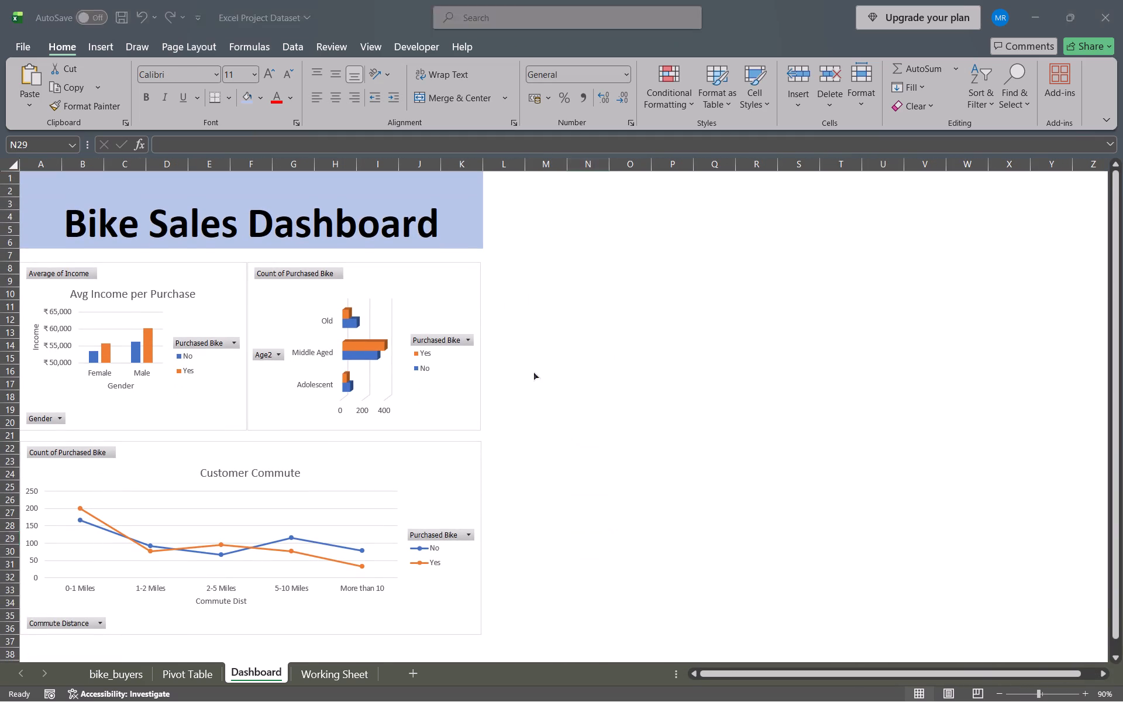
key(space)
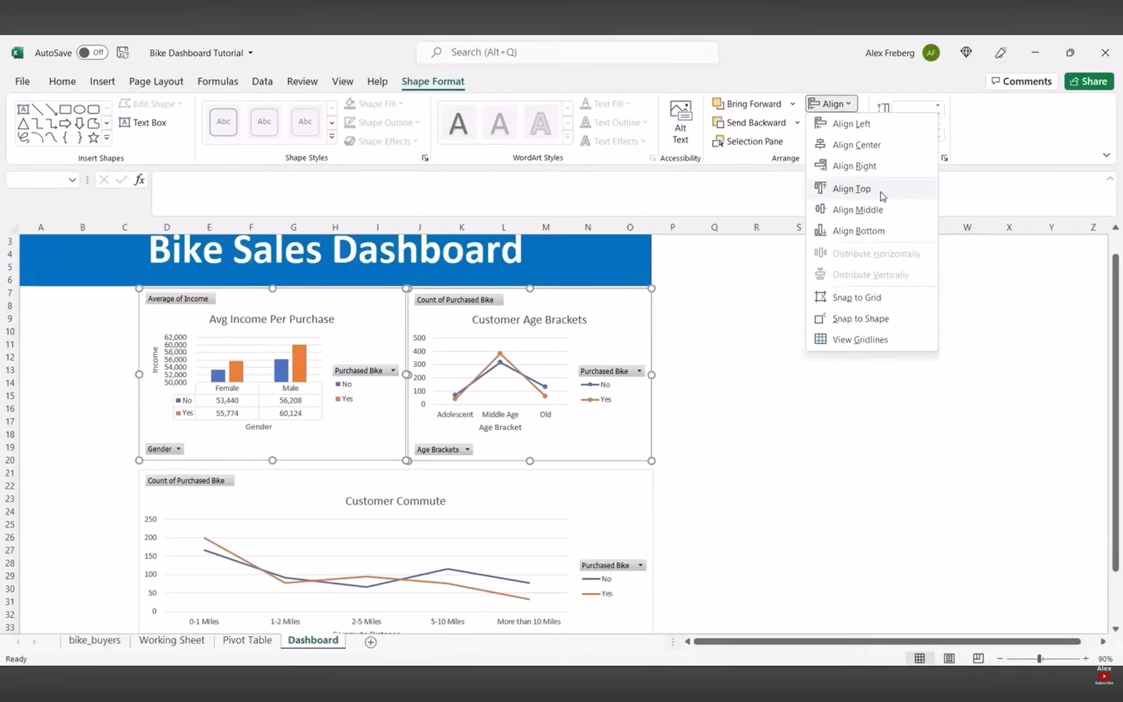
key(space)
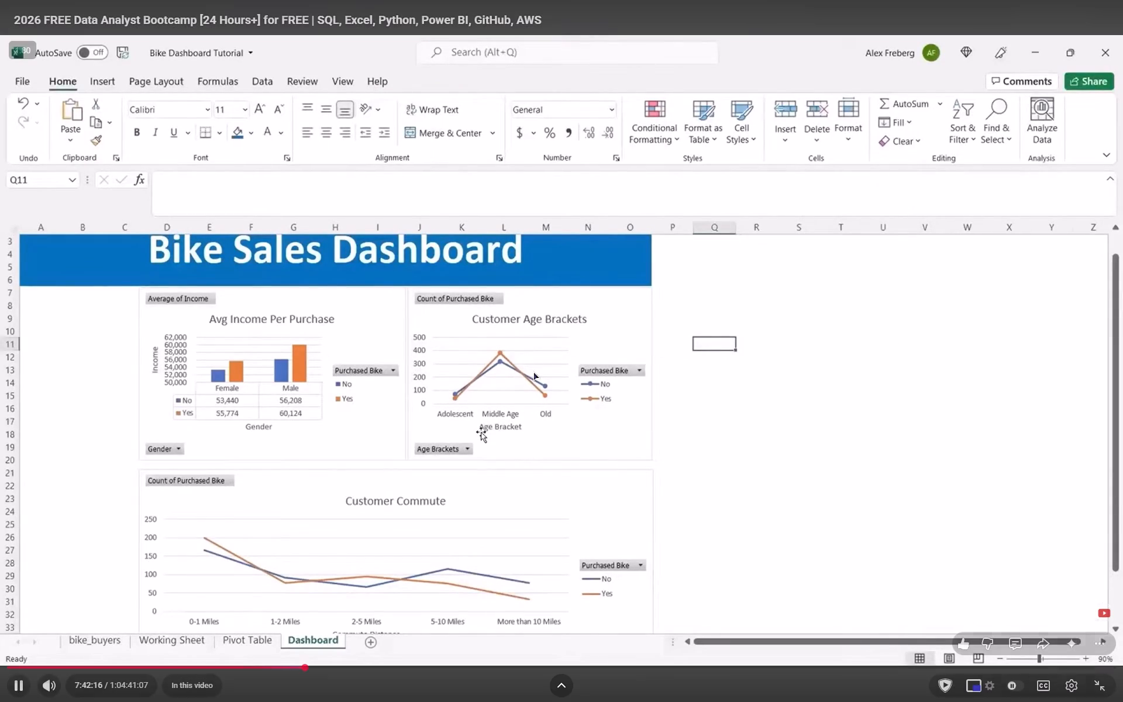
drag(567, 369, 618, 369)
click(618, 369)
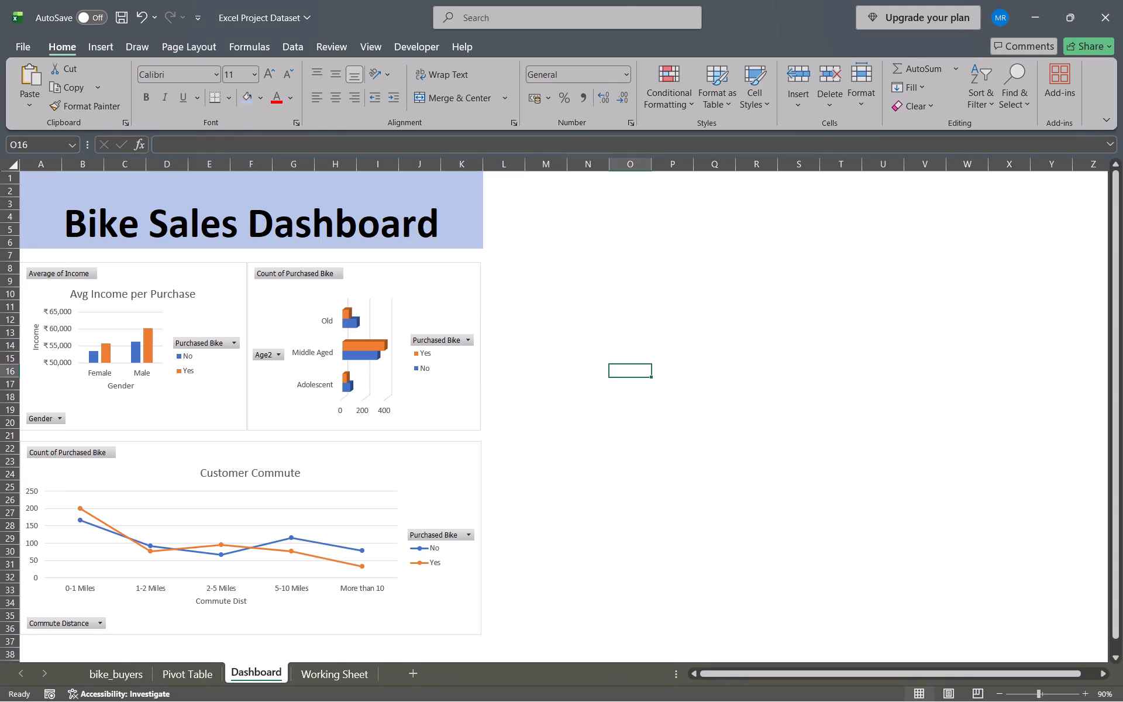
key(space)
key(Left)
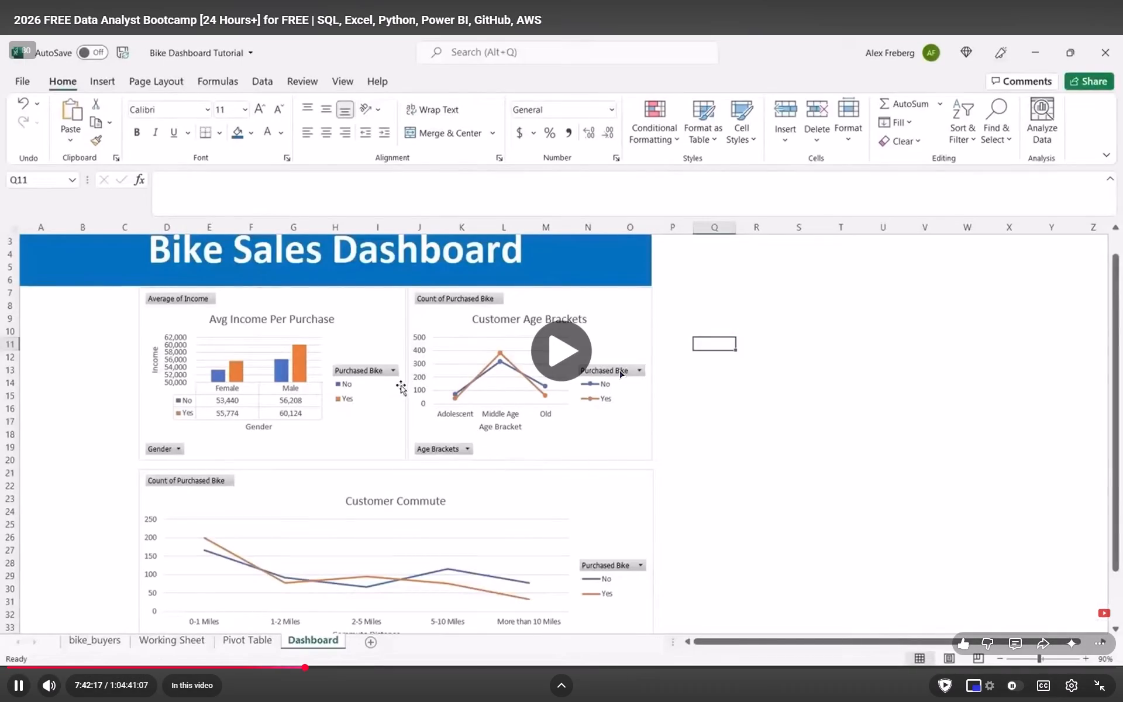
key(Left)
key(Left)
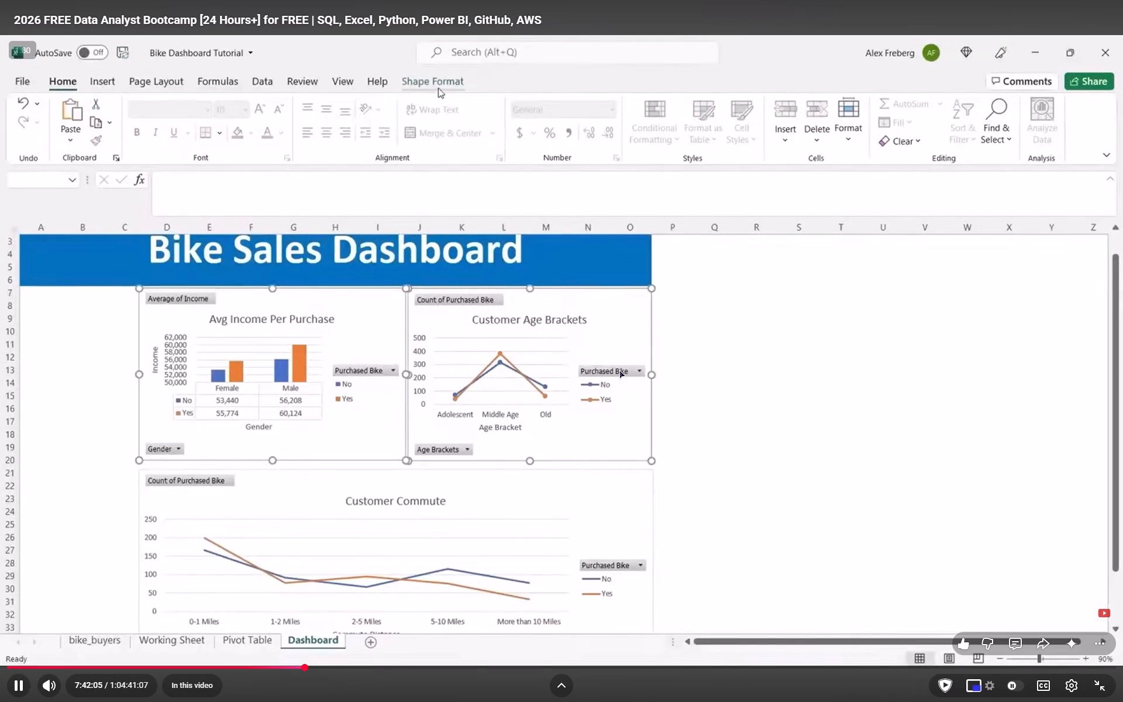
key(Left)
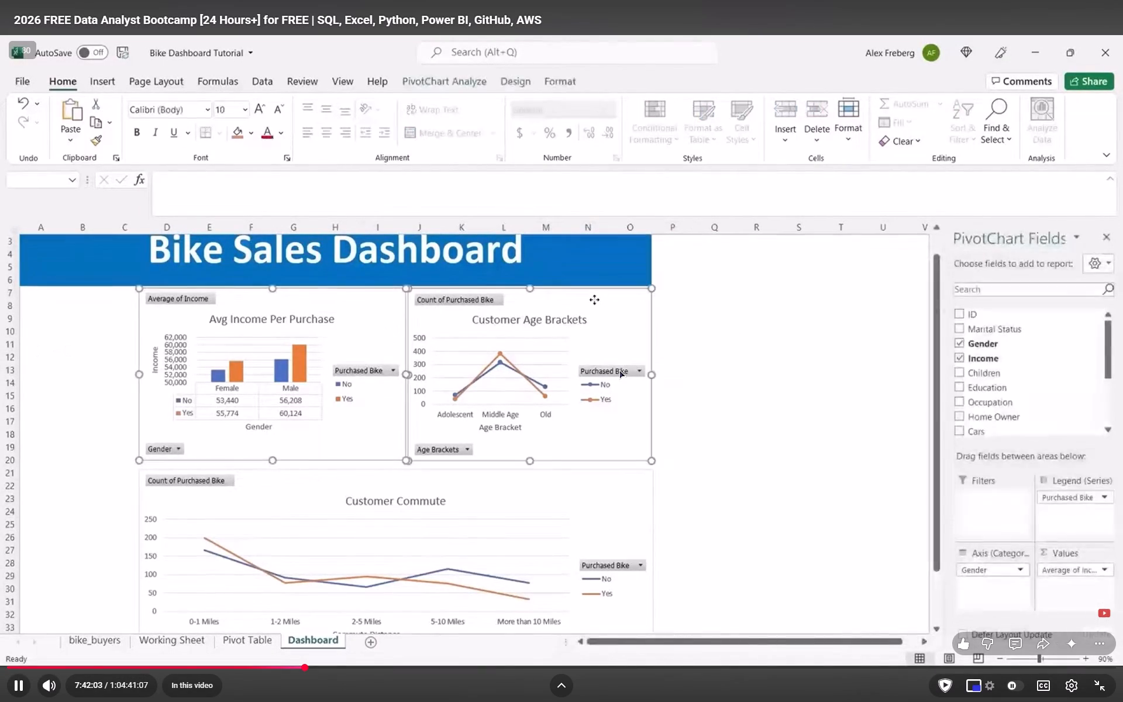
key(Left)
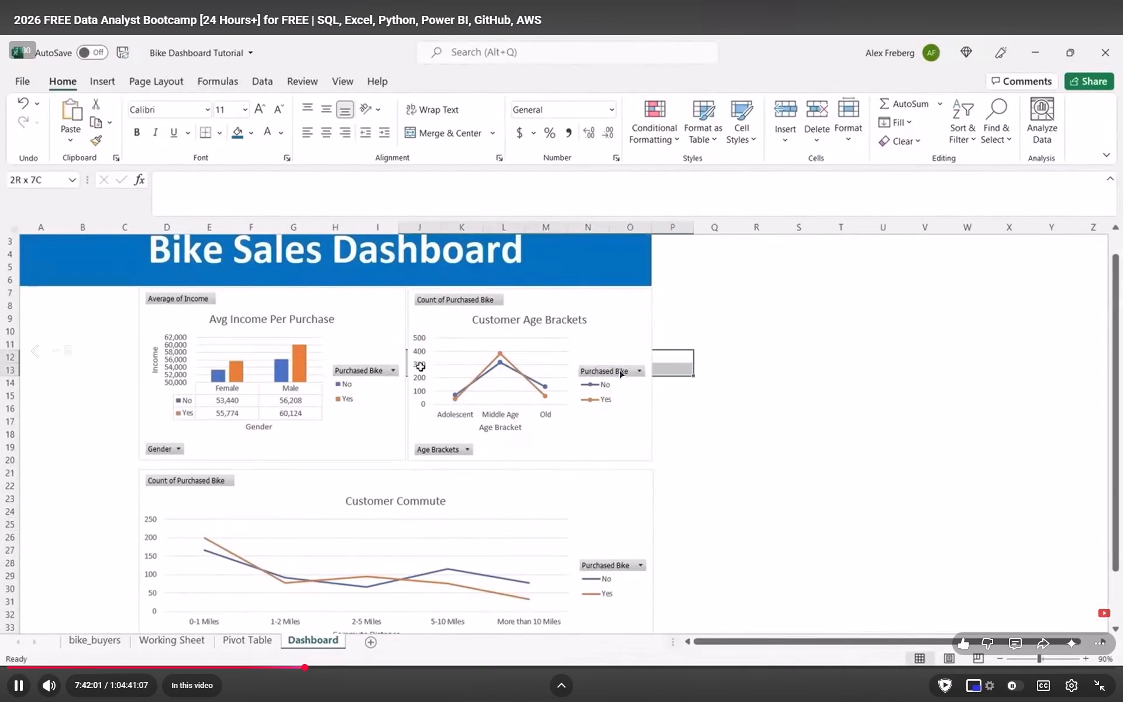
key(Left)
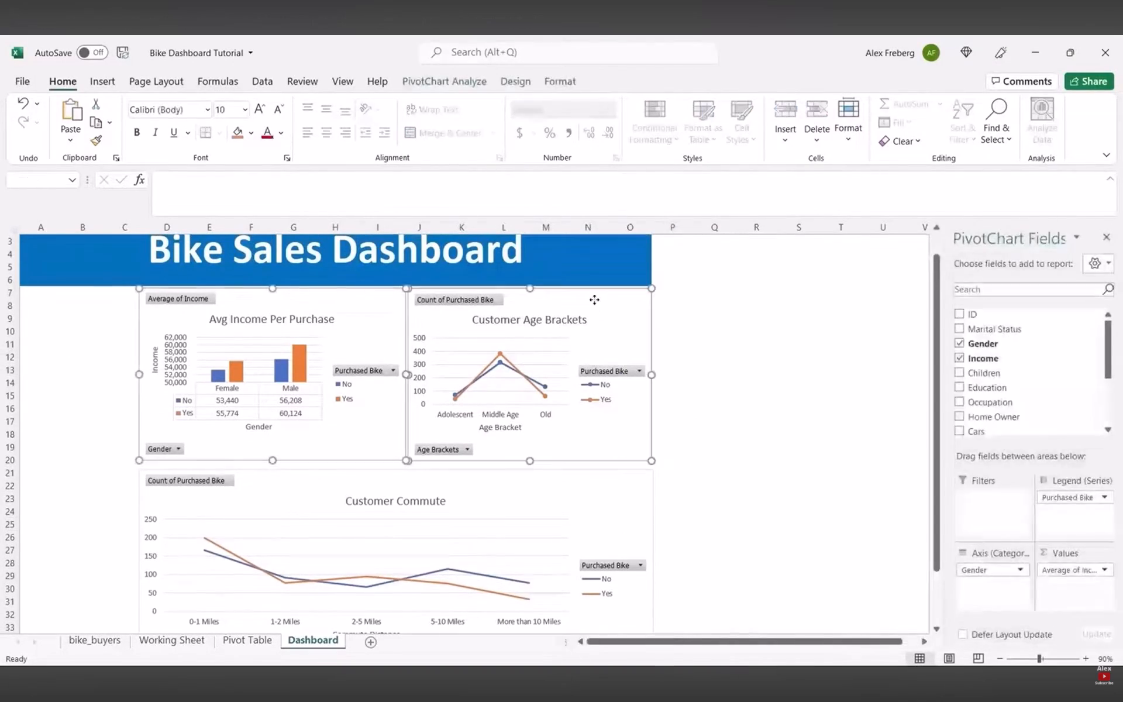
key(space)
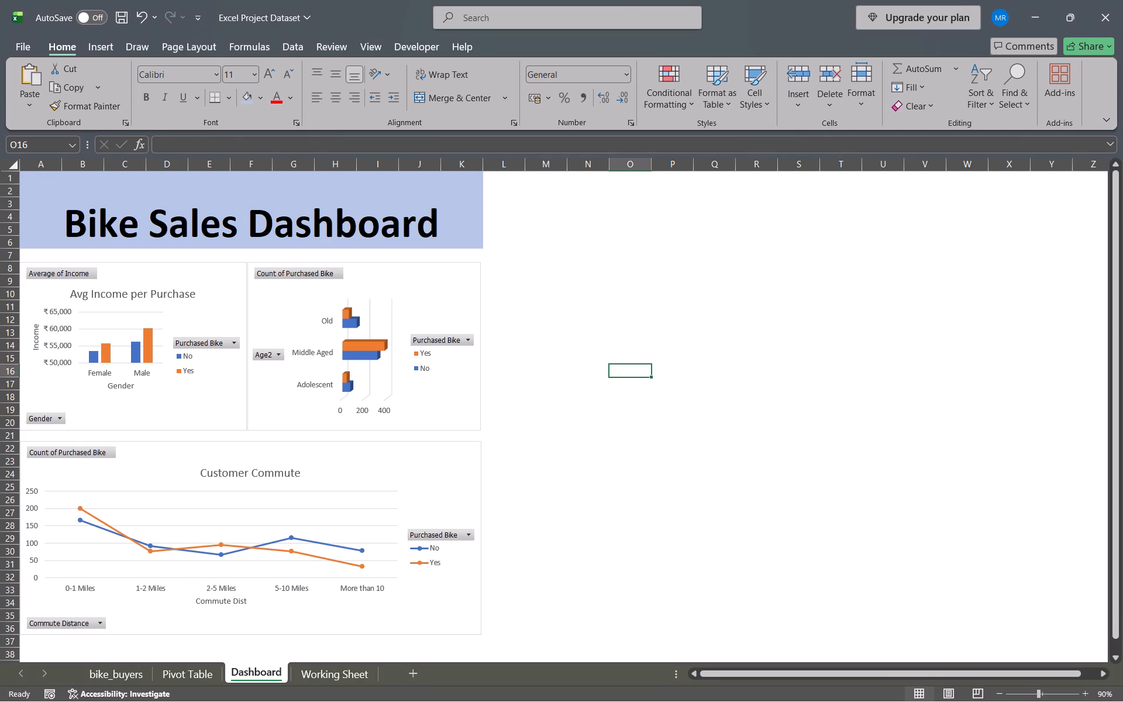
Select the Avg Income per Purchase and age group charts together and apply Align Top to them.
drag(557, 339, 143, 308)
drag(229, 310, 202, 311)
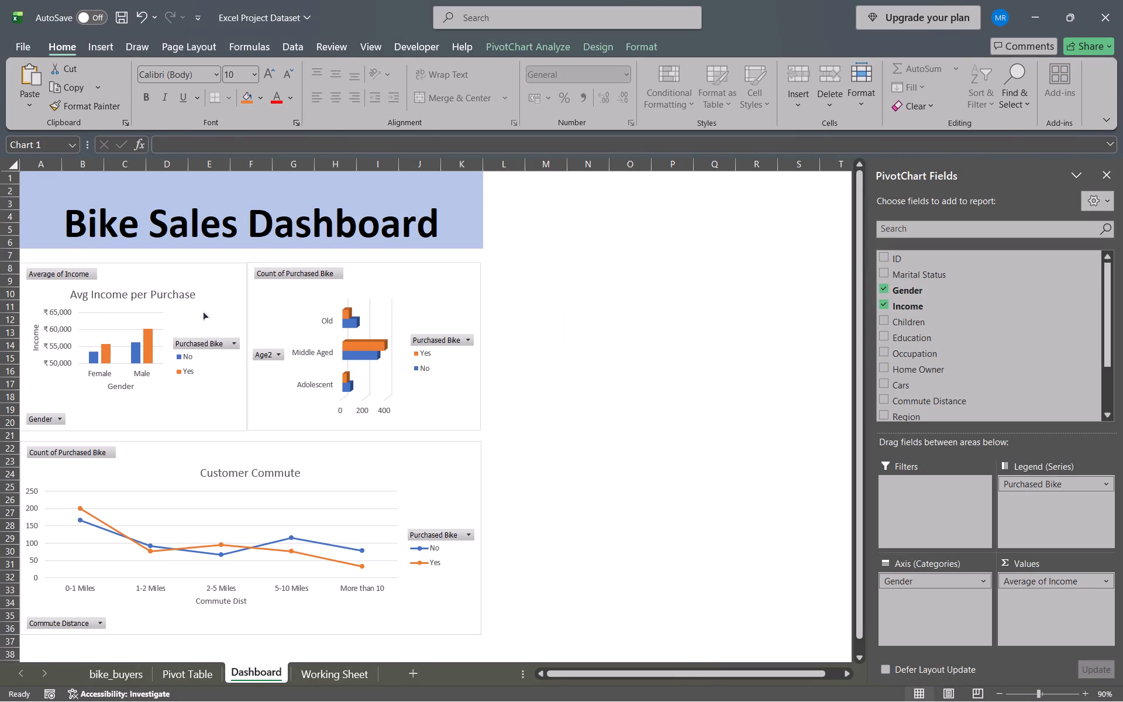
drag(202, 311, 202, 309)
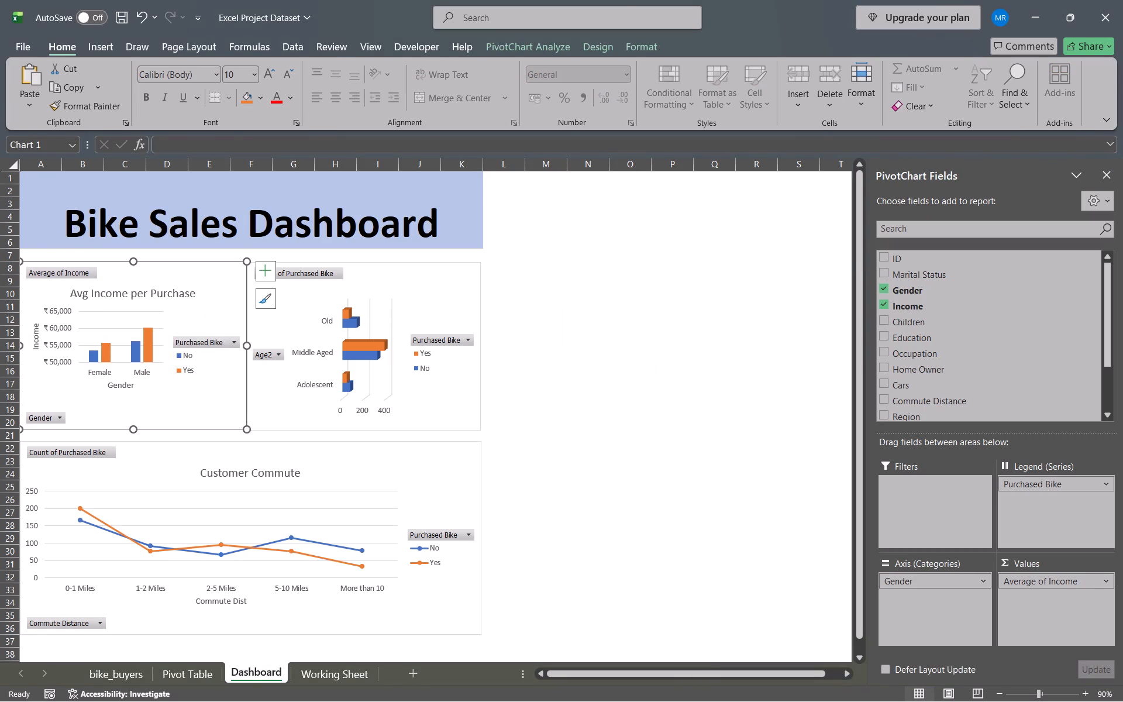
click(388, 292)
click(228, 290)
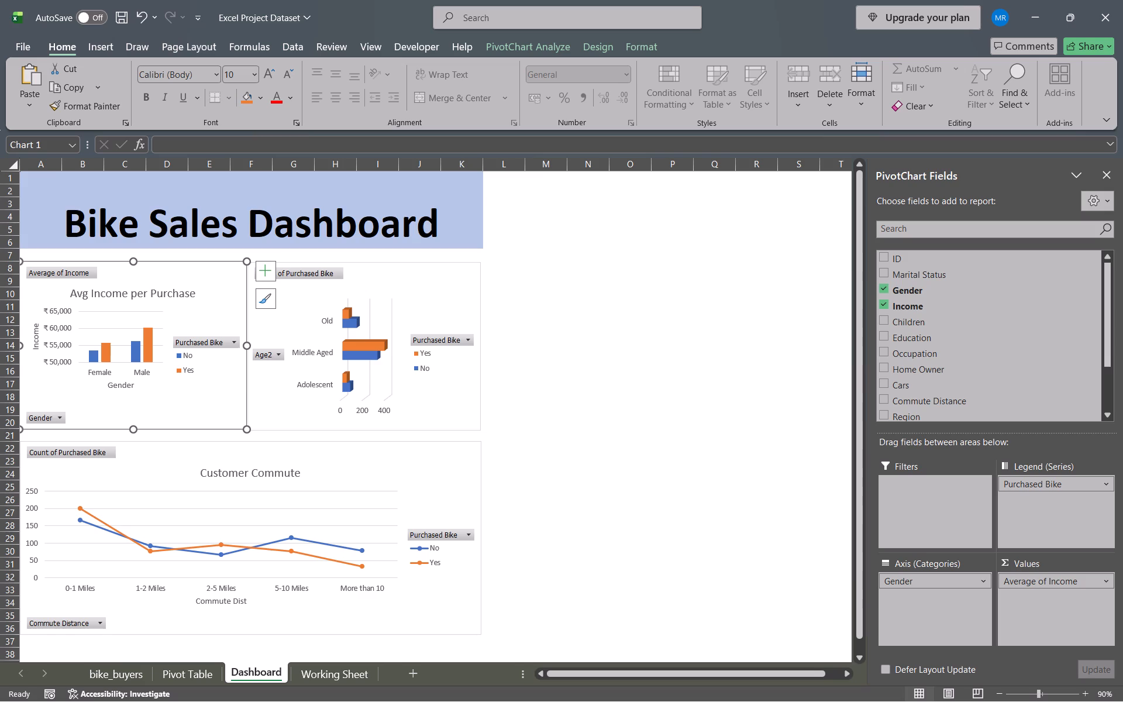
ctrl+click(228, 290)
ctrl+click(433, 292)
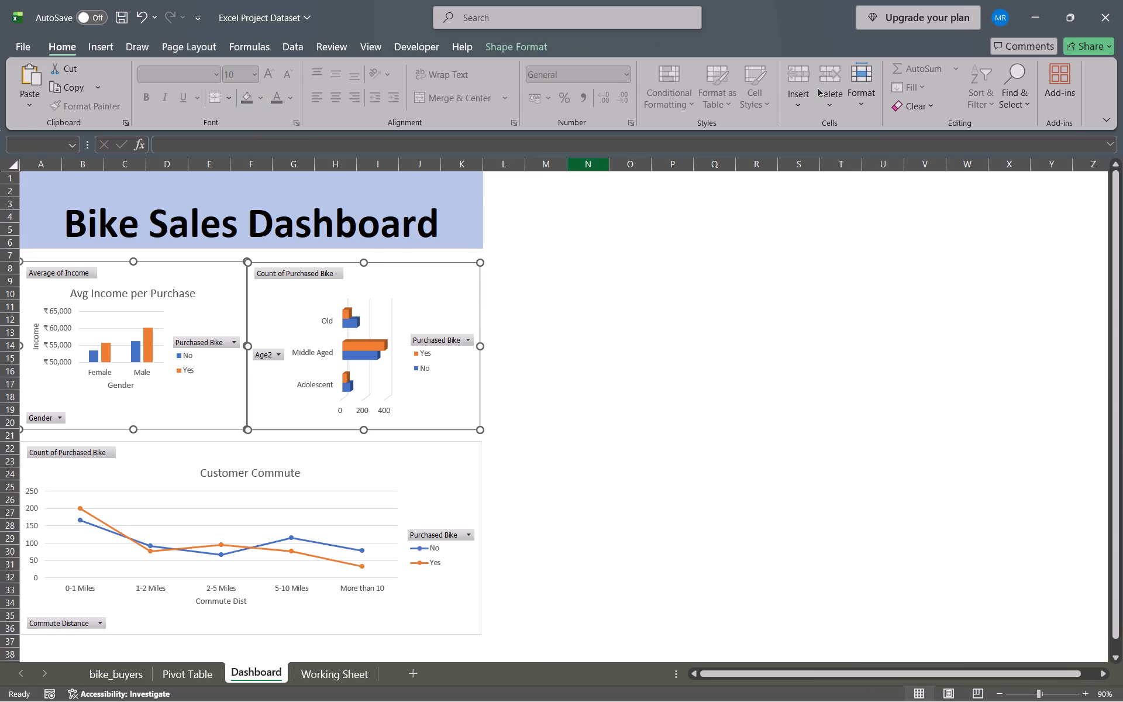
click(108, 45)
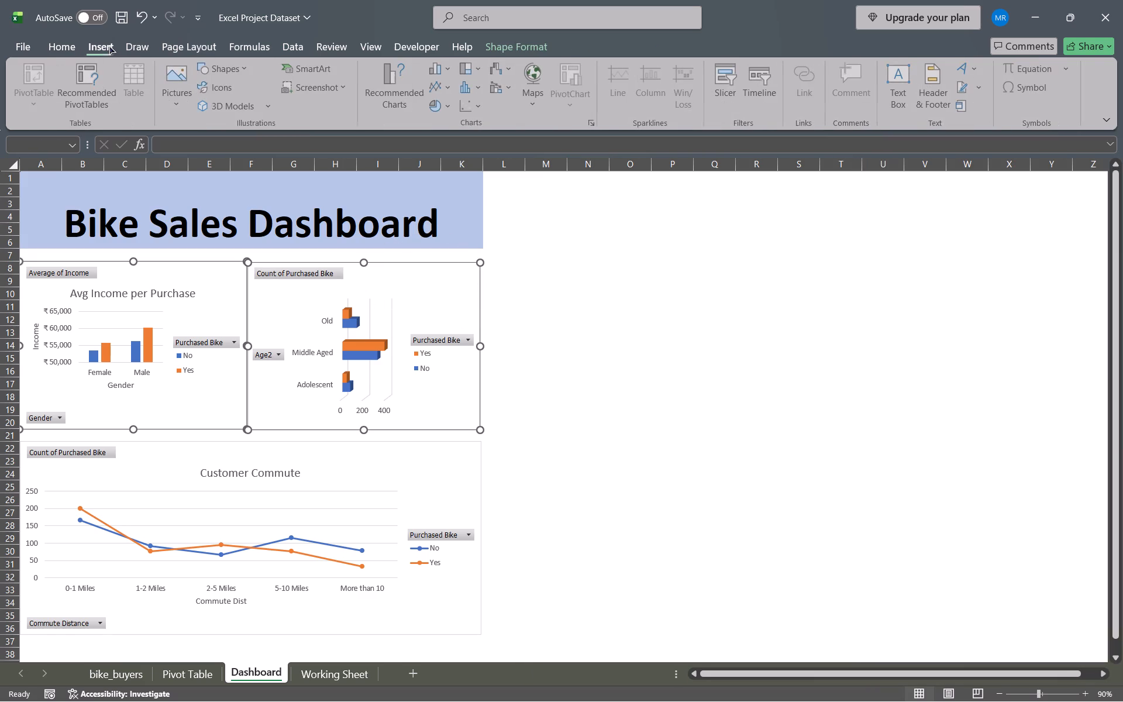
click(135, 43)
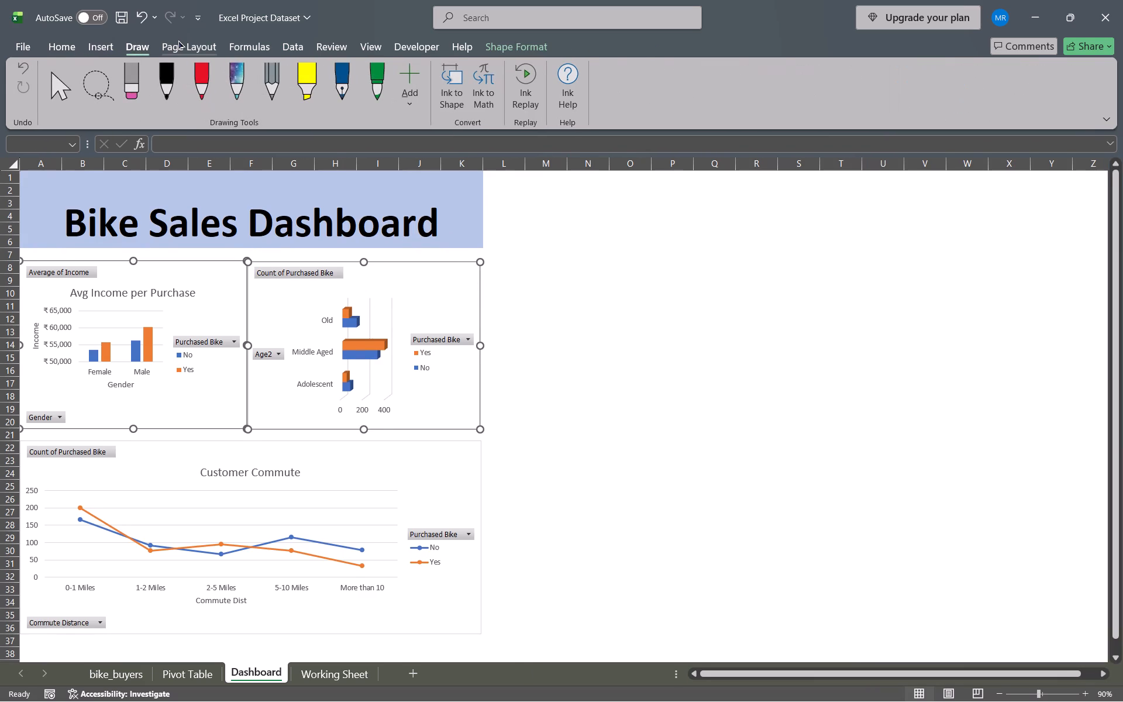
click(177, 40)
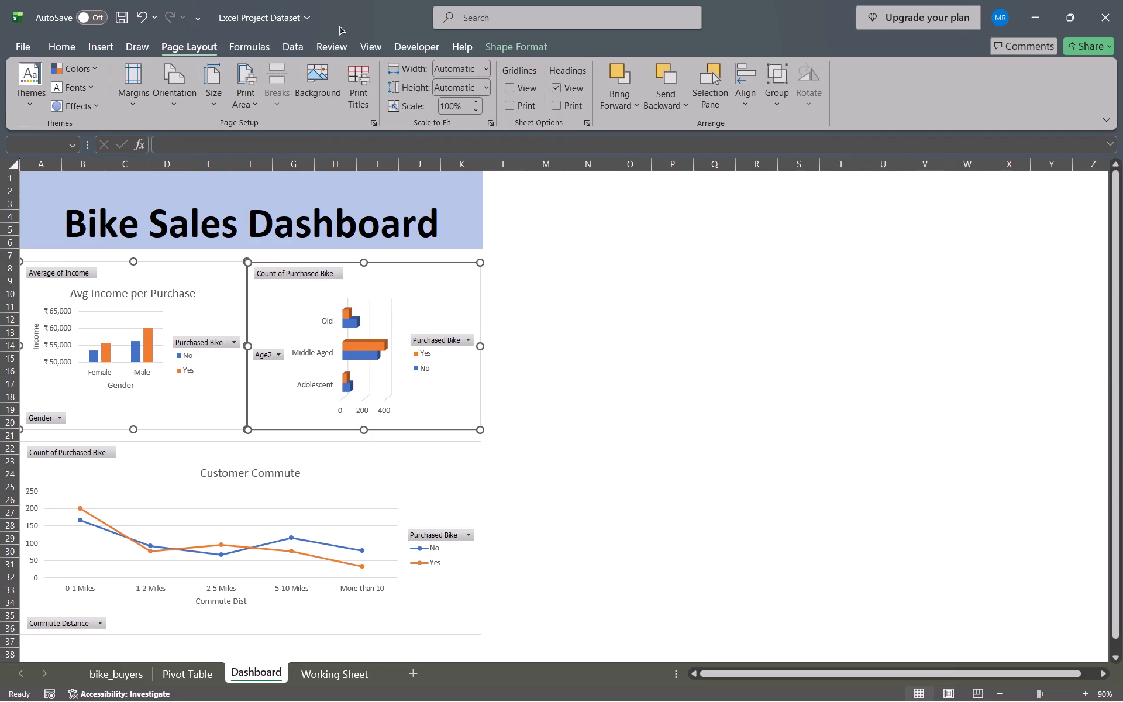
click(747, 75)
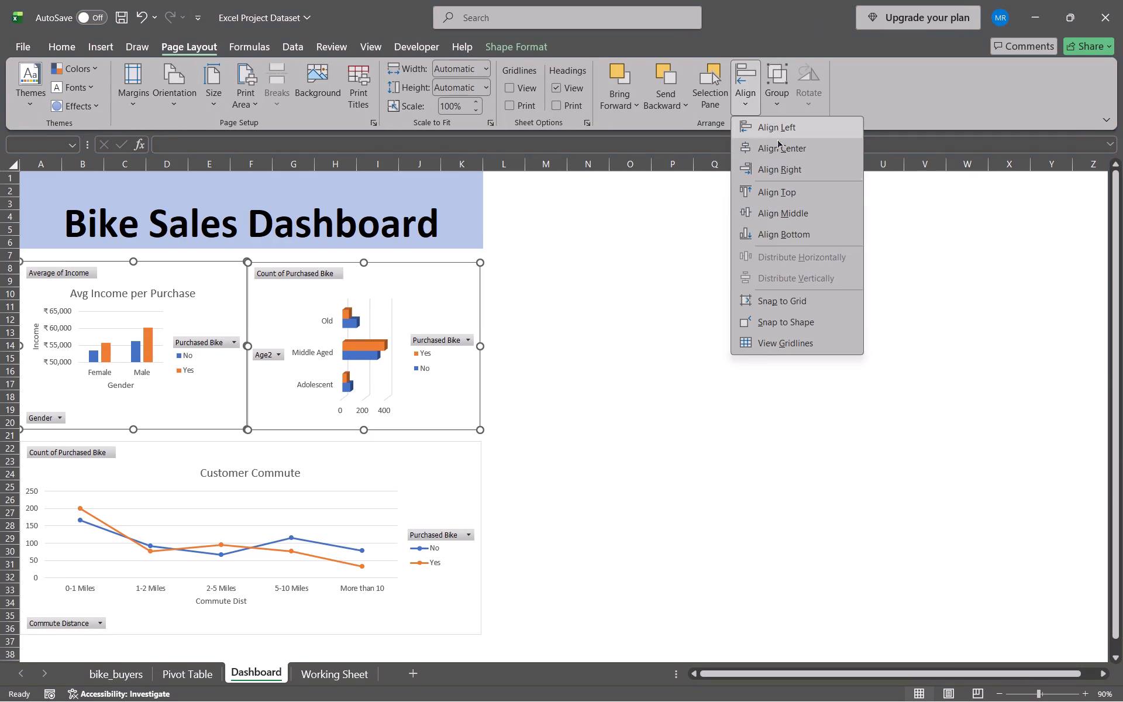
click(789, 190)
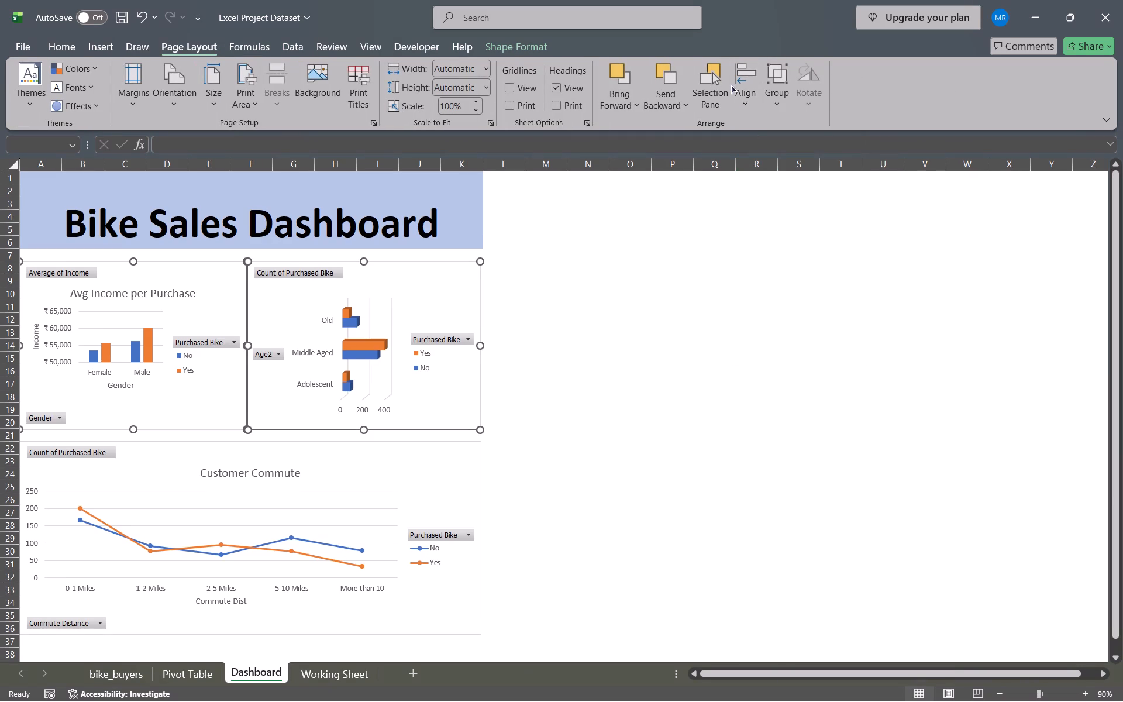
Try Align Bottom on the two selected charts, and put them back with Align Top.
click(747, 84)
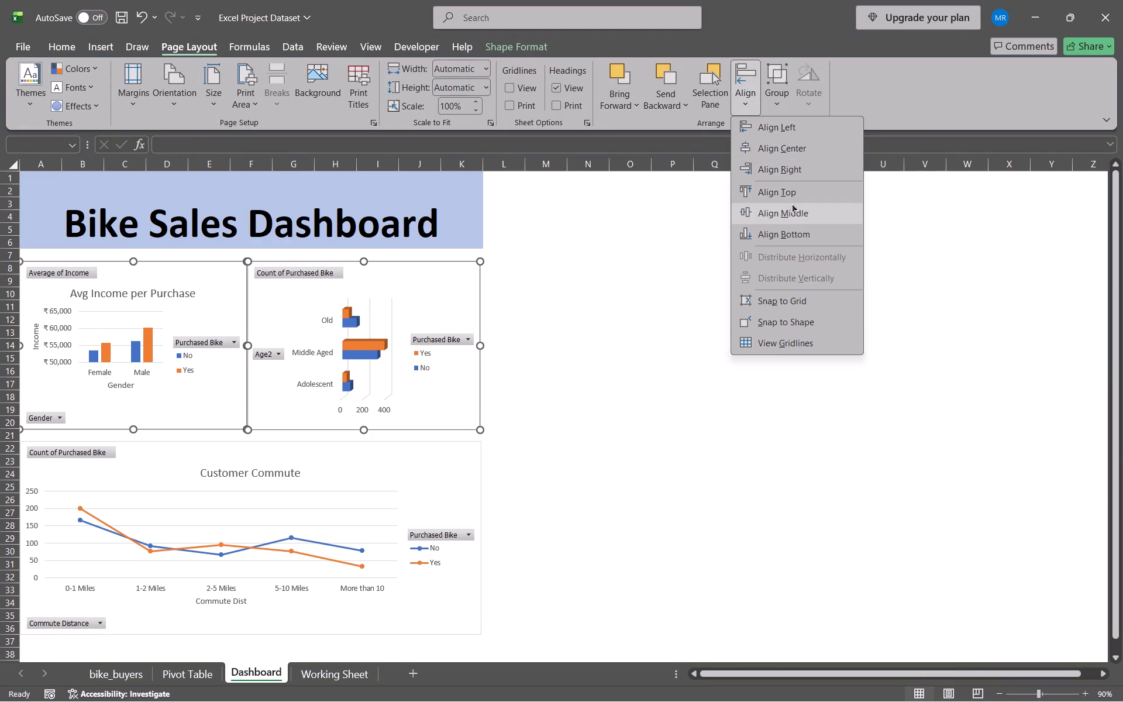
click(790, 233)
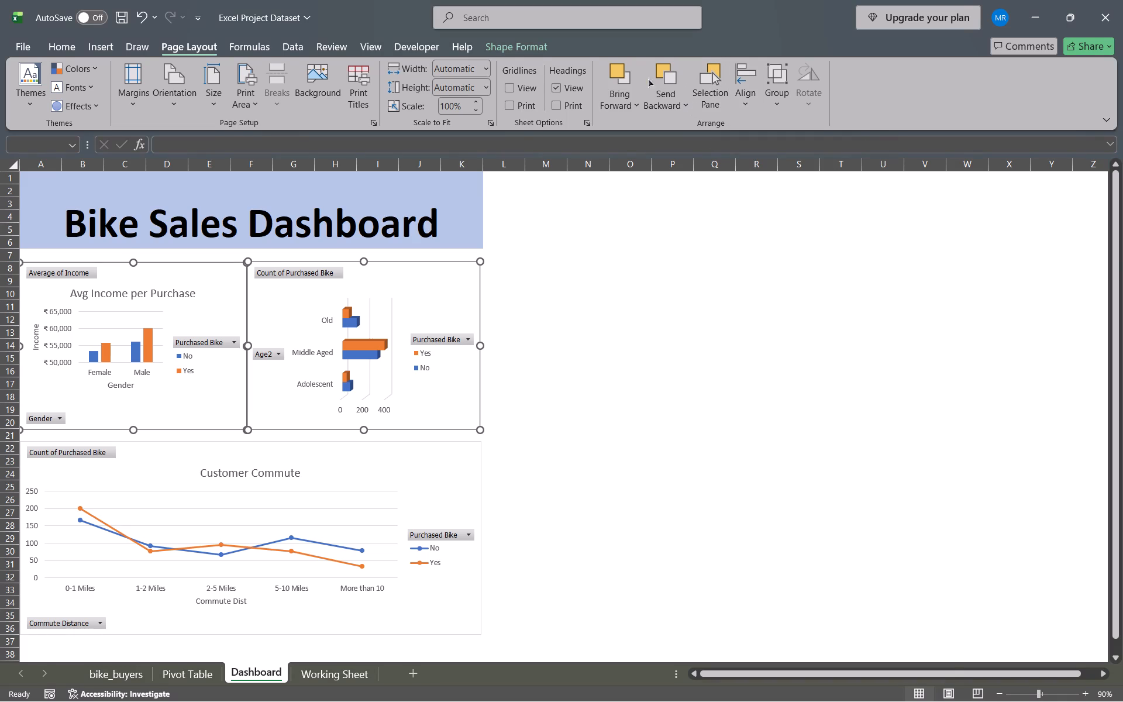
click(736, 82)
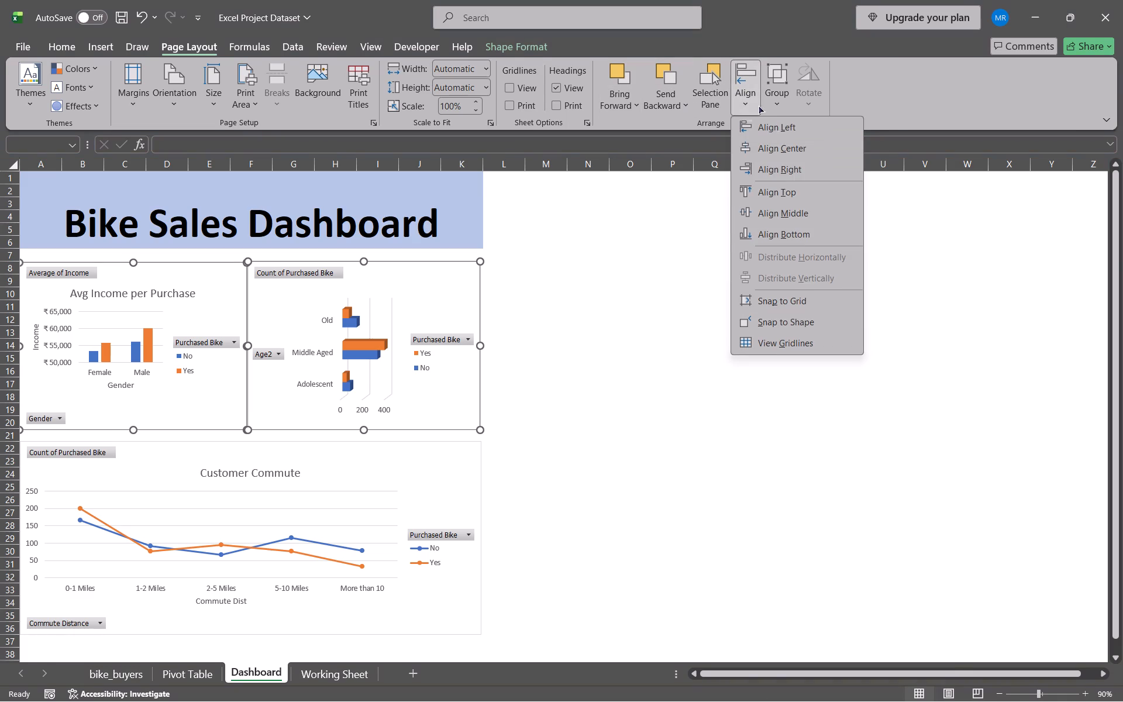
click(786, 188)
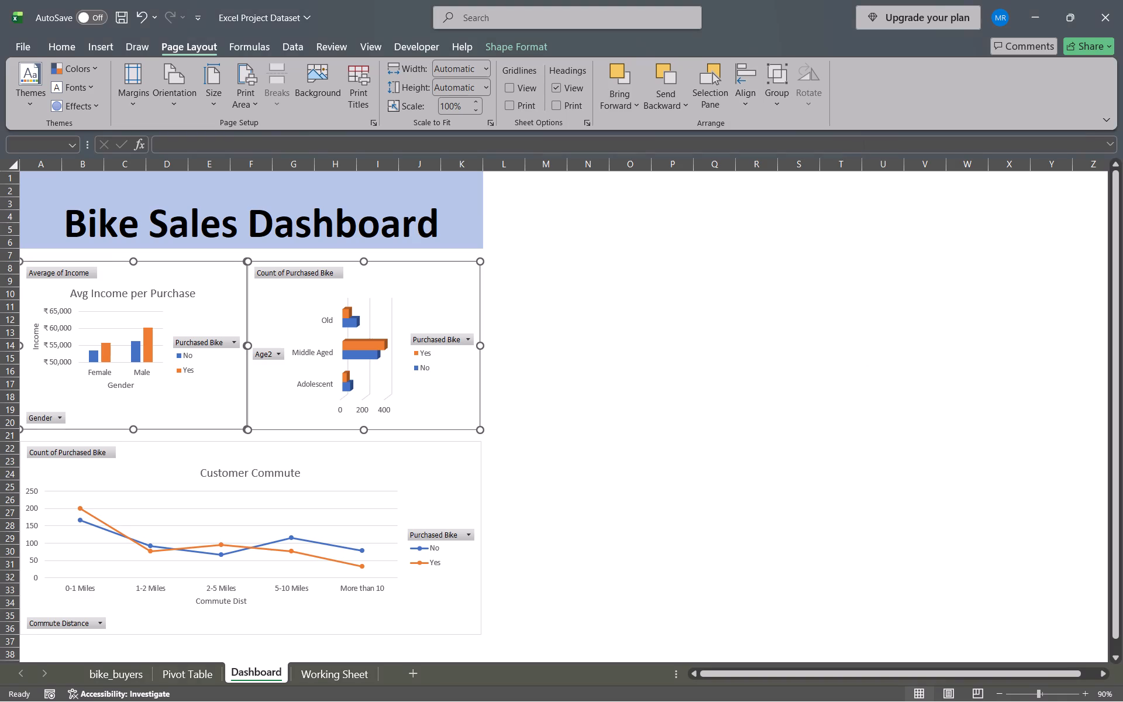
Switch to the Brave browser and watch the tutorial's part on aligning the age bracket chart with the Customer Commute chart.
key(alt+Tab)
key(space)
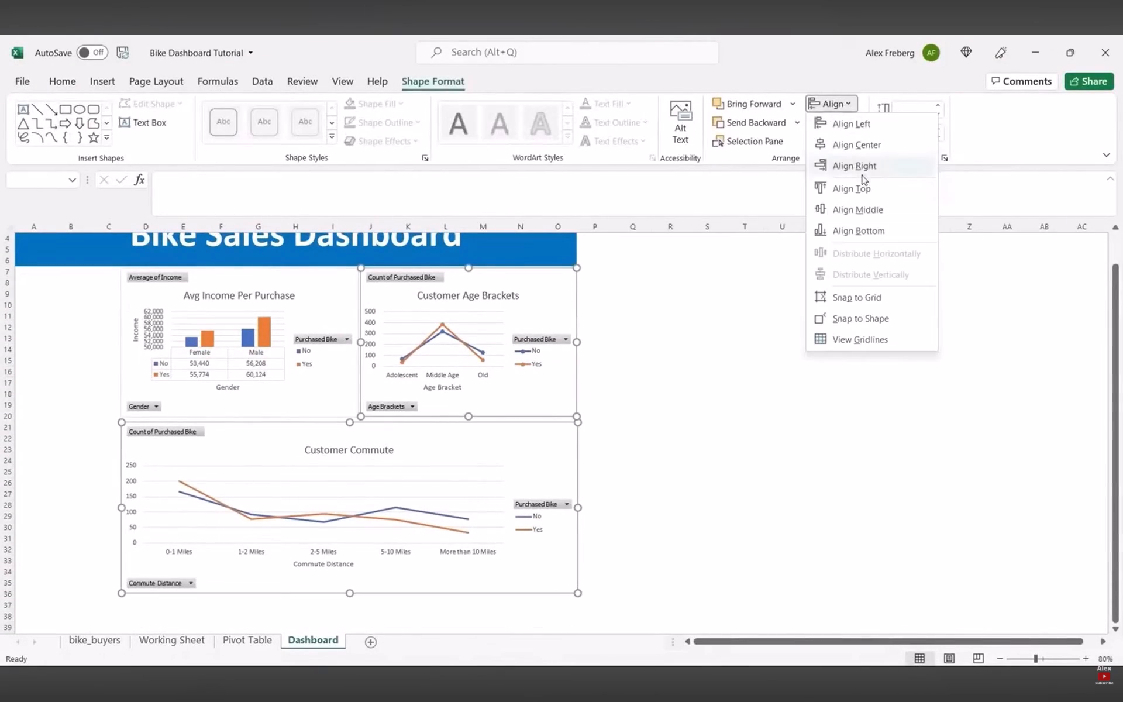
key(space)
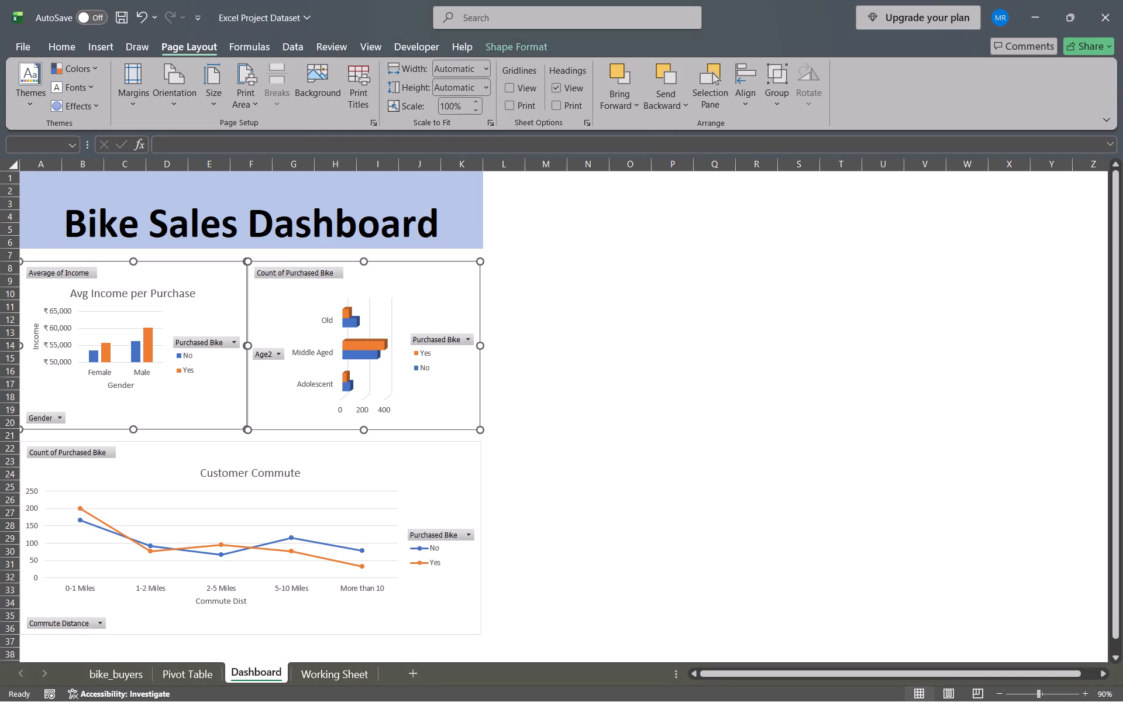
Select the age group chart and the Customer Commute chart together and apply Align Right to them.
click(425, 373)
key(Escape)
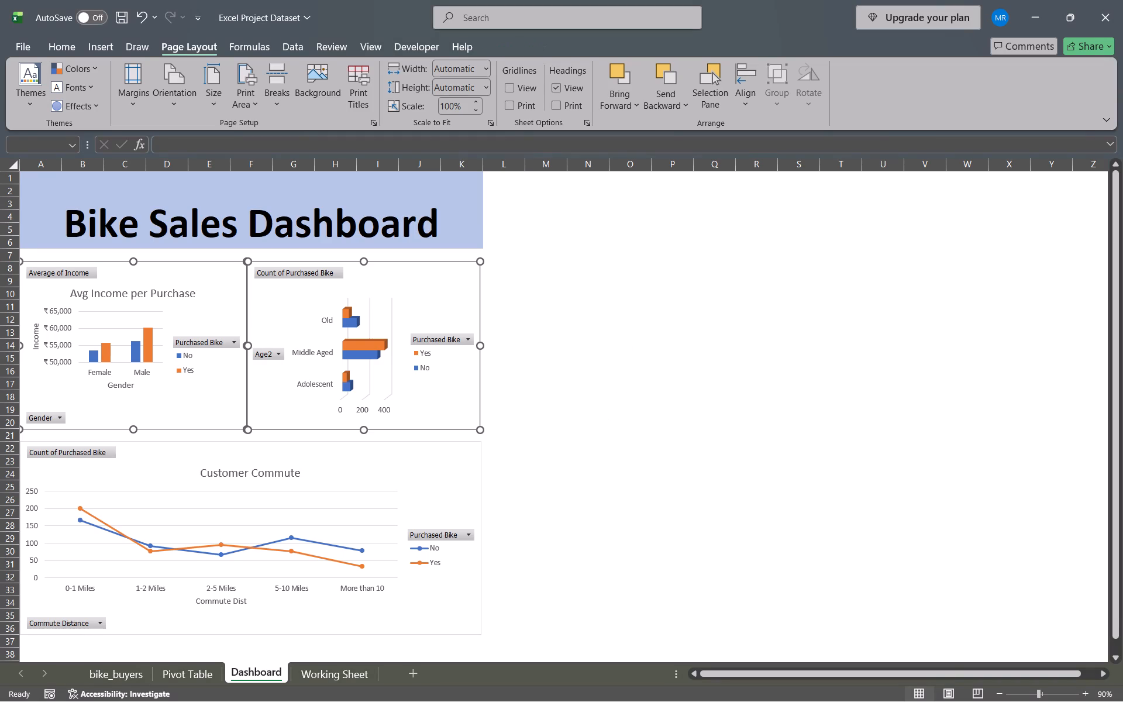
click(435, 395)
ctrl+click(435, 395)
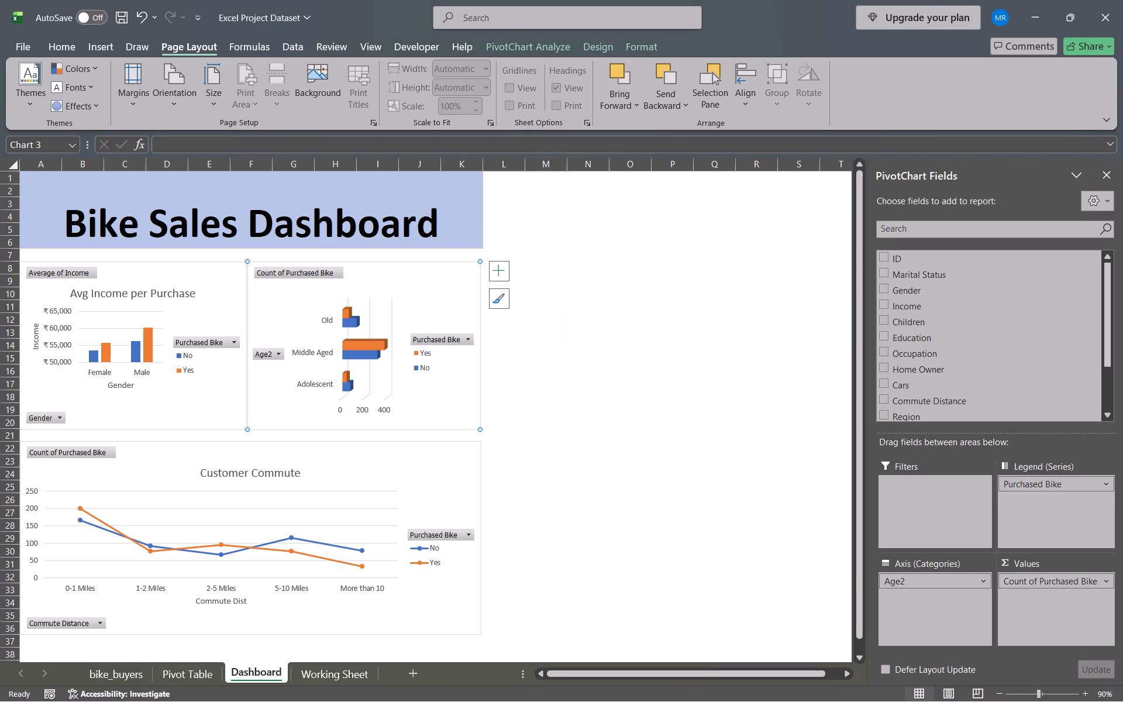
ctrl+click(450, 501)
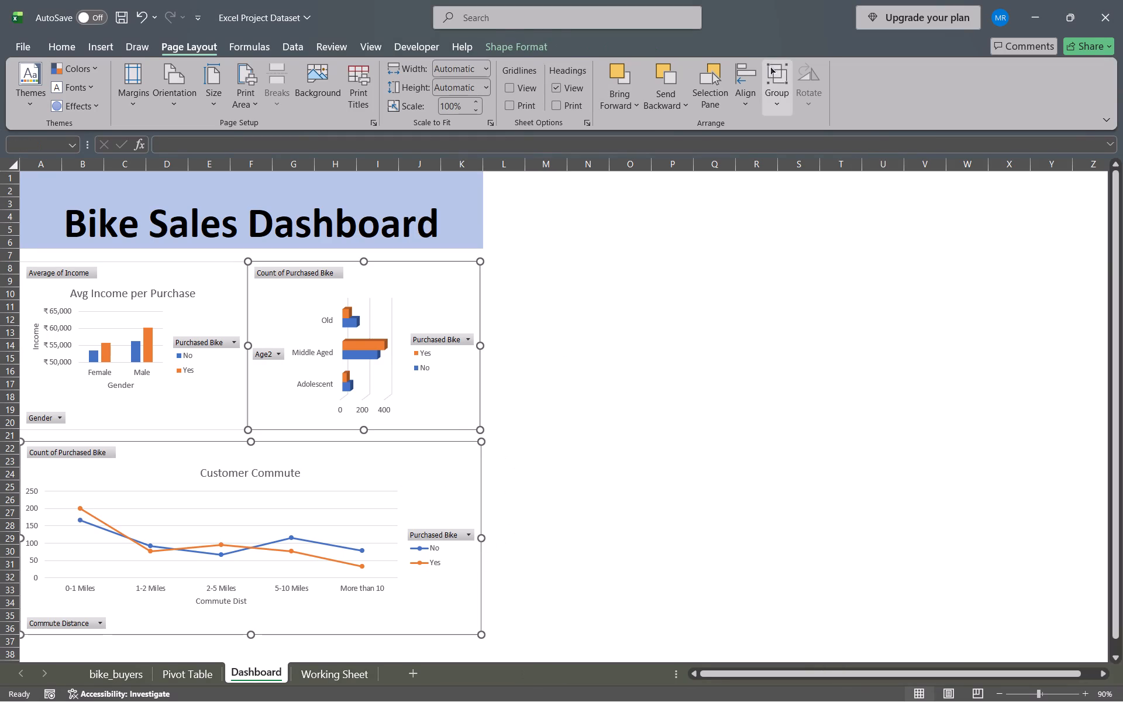
click(744, 79)
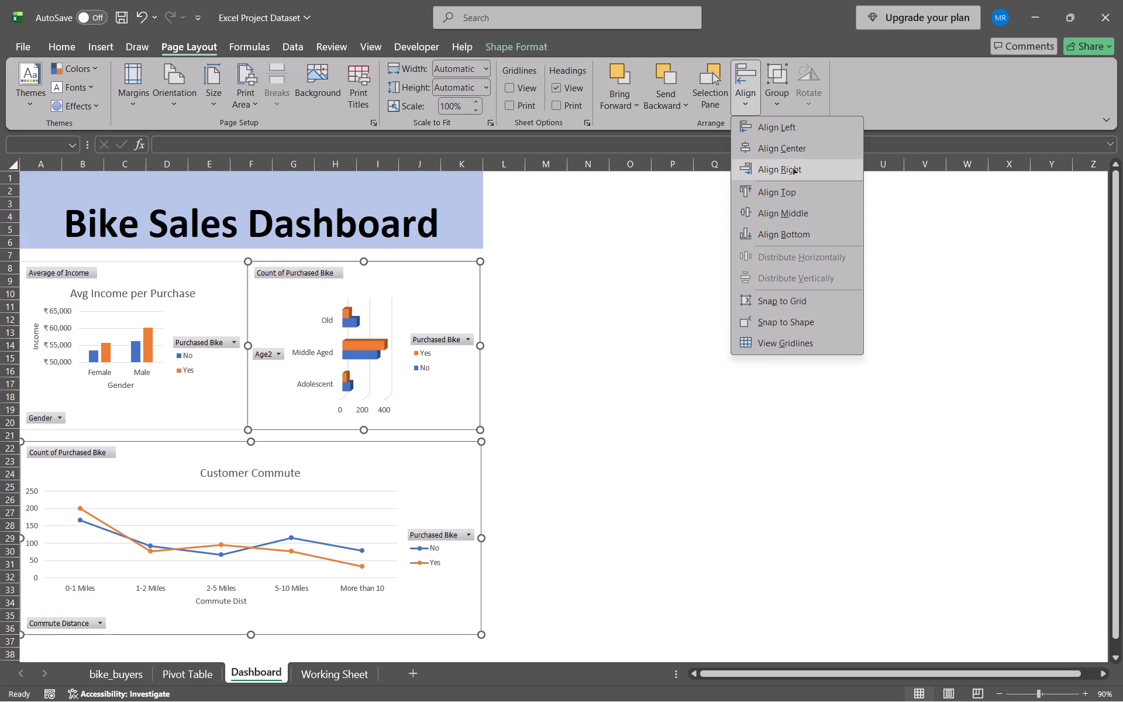
click(791, 166)
Switch to the Brave browser and watch the tutorial's section on choosing a chart style for the Customer Commute chart.
key(alt+Tab)
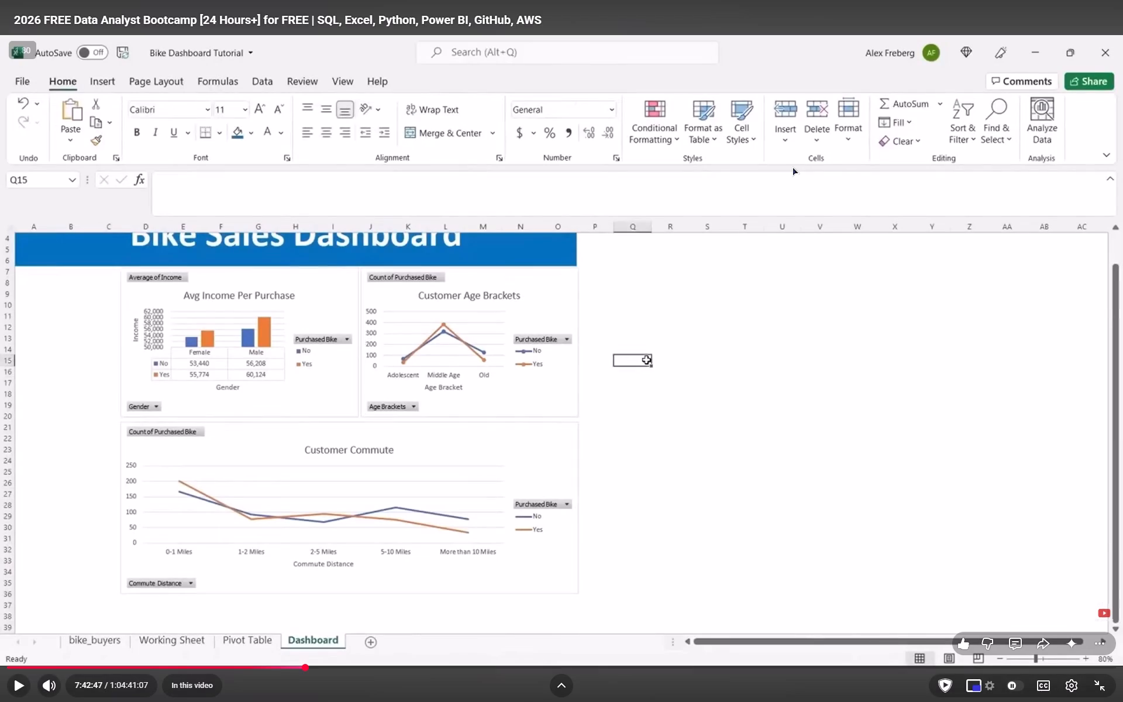
key(space)
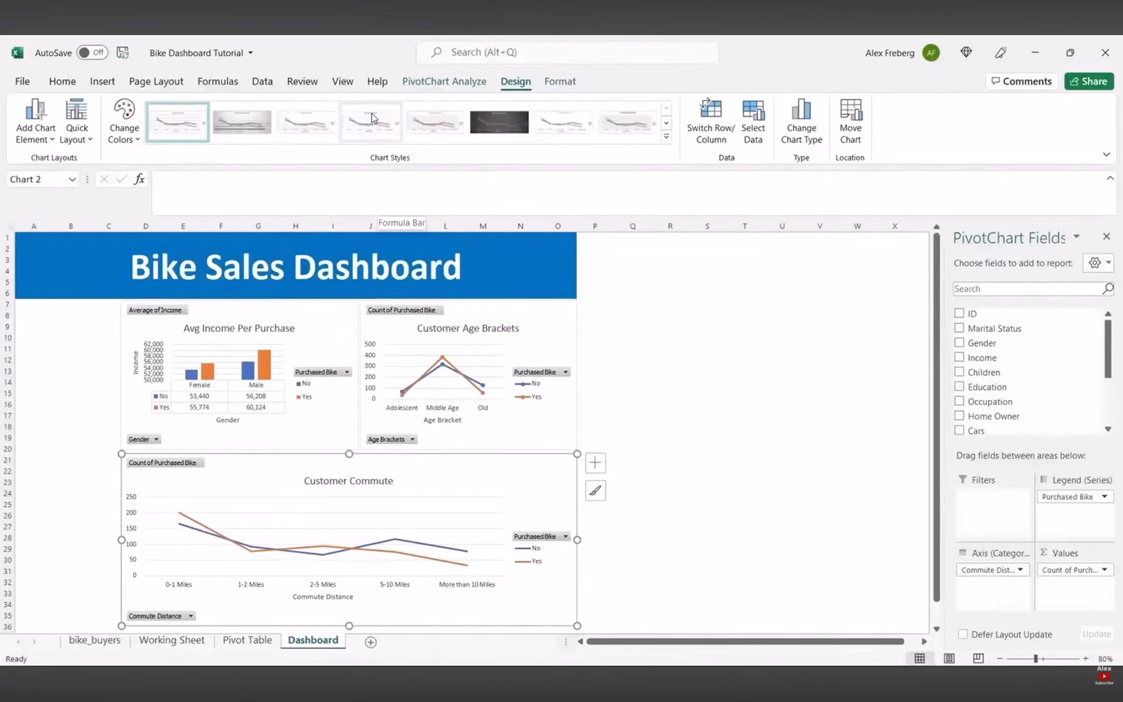
key(space)
key(space)
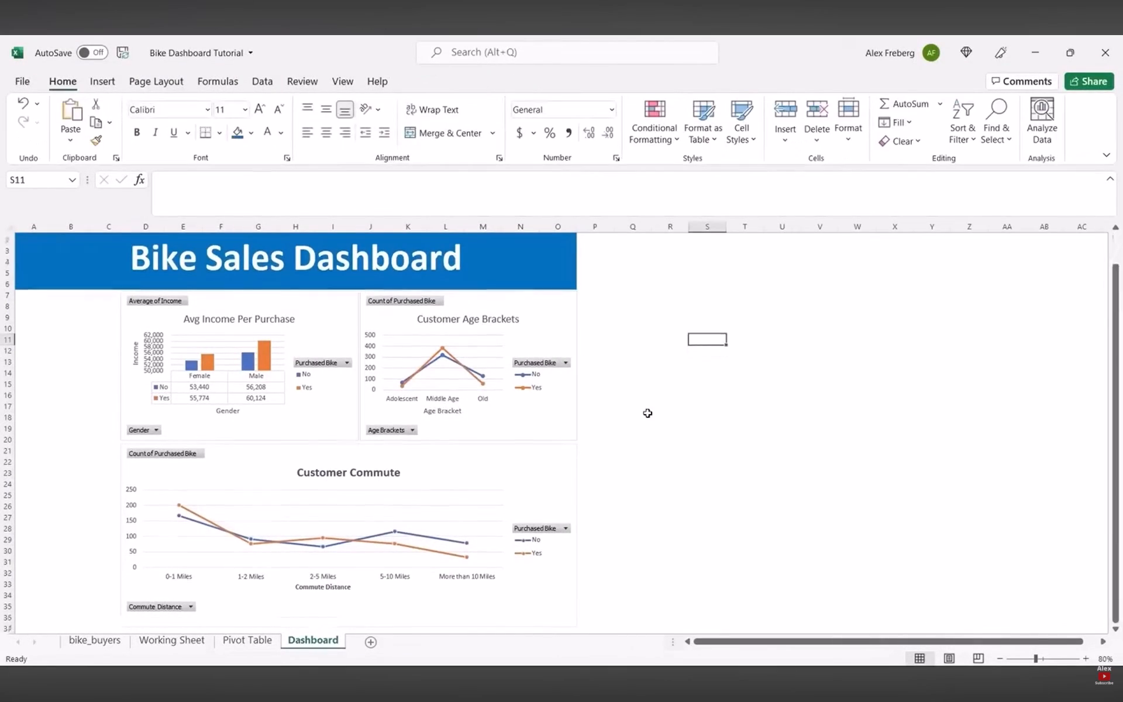
key(space)
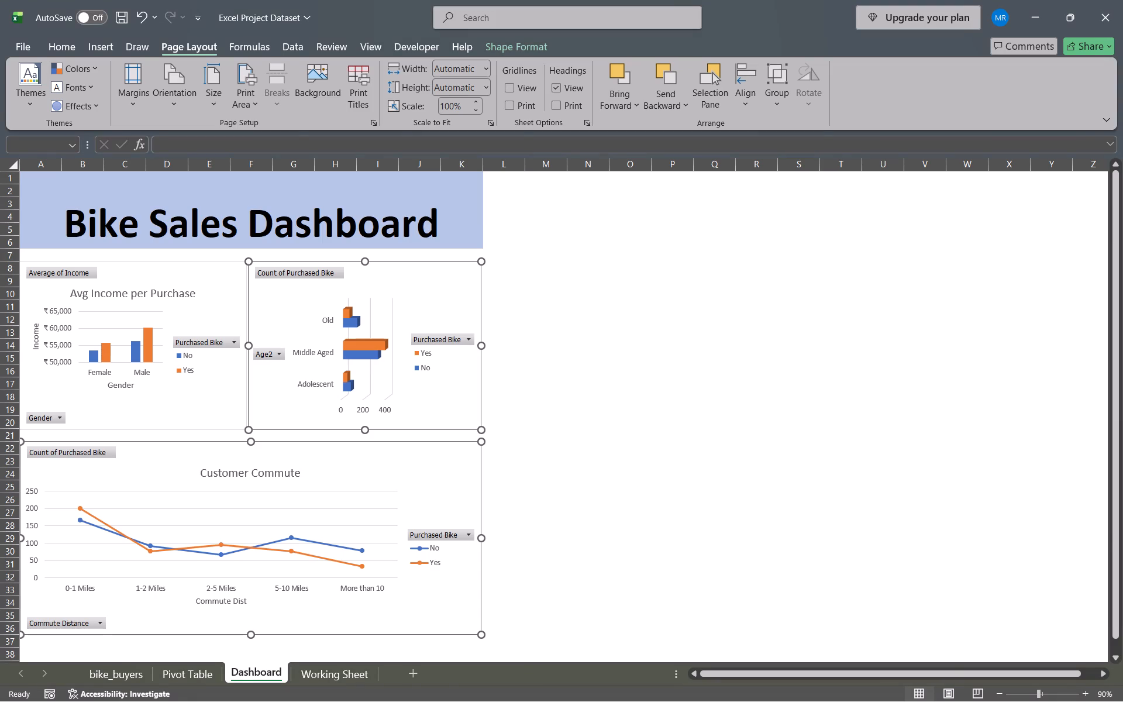
click(370, 470)
click(366, 39)
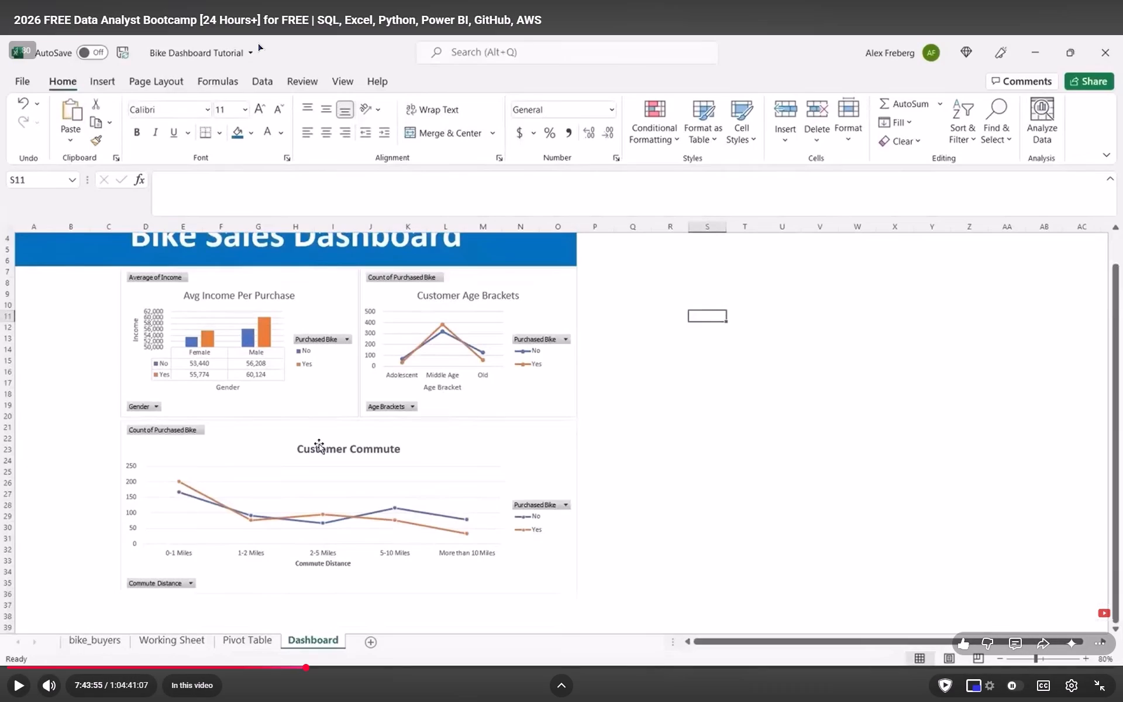
key(Left)
key(Left)
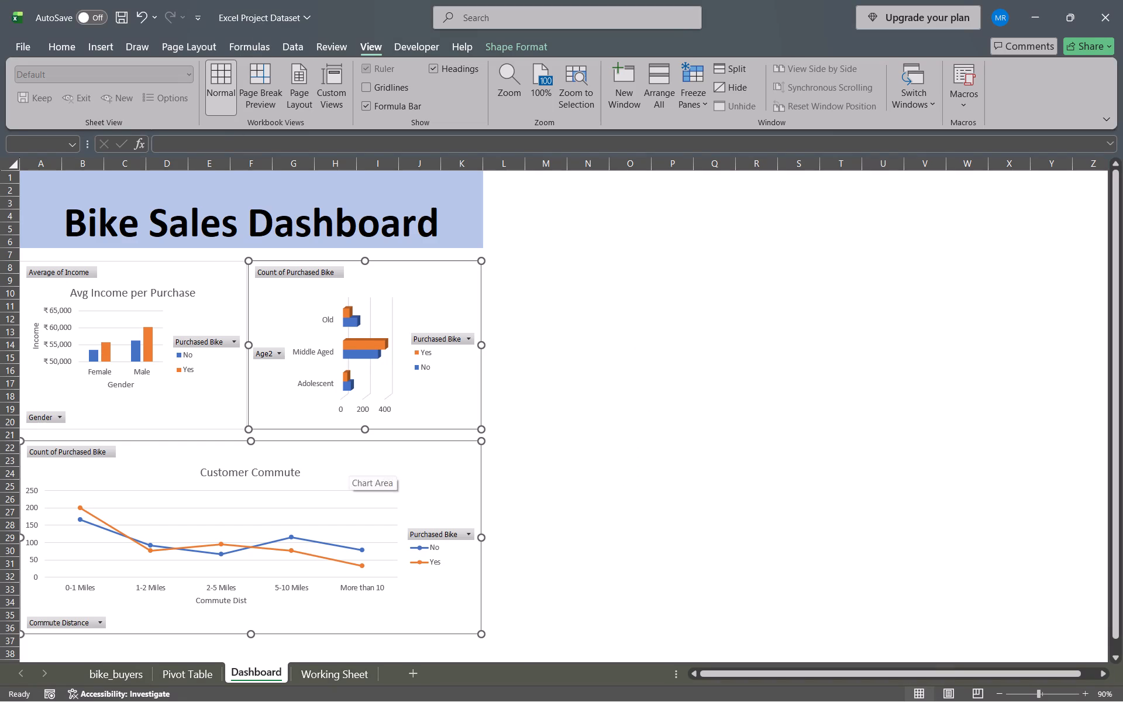
Clear the two-chart selection and apply the last available chart style, with bold title and thick shadowed lines, to the Customer Commute chart.
click(349, 470)
key(Escape)
key(Escape)
key(Escape)
click(386, 459)
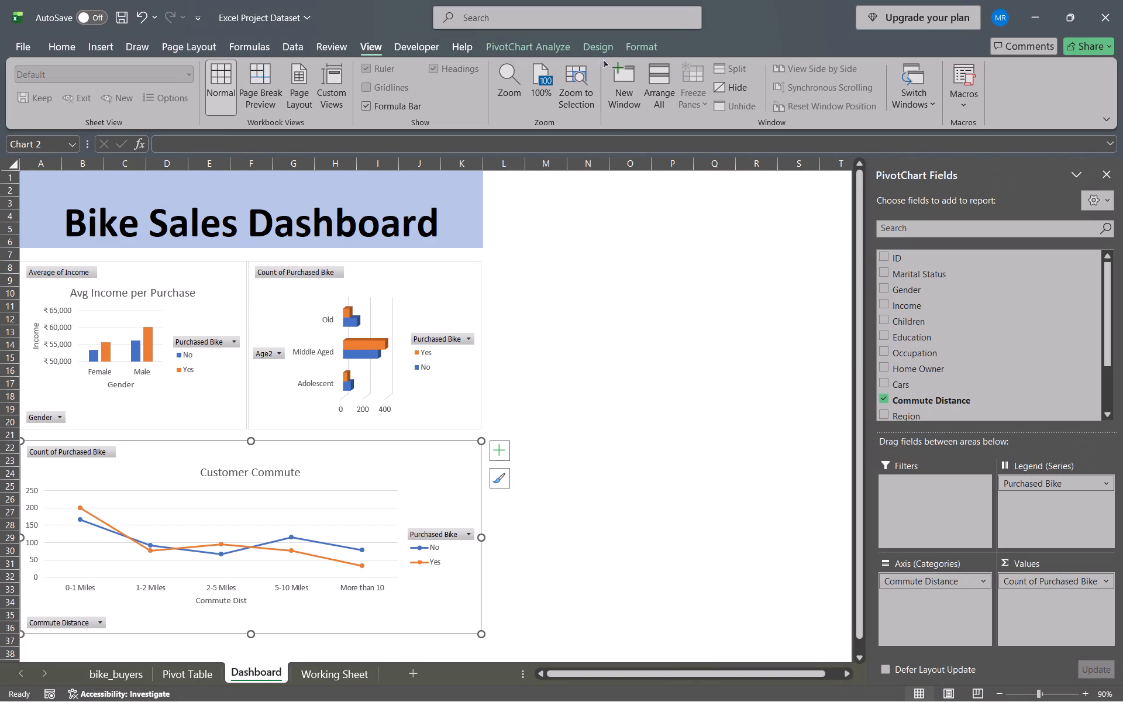
click(590, 47)
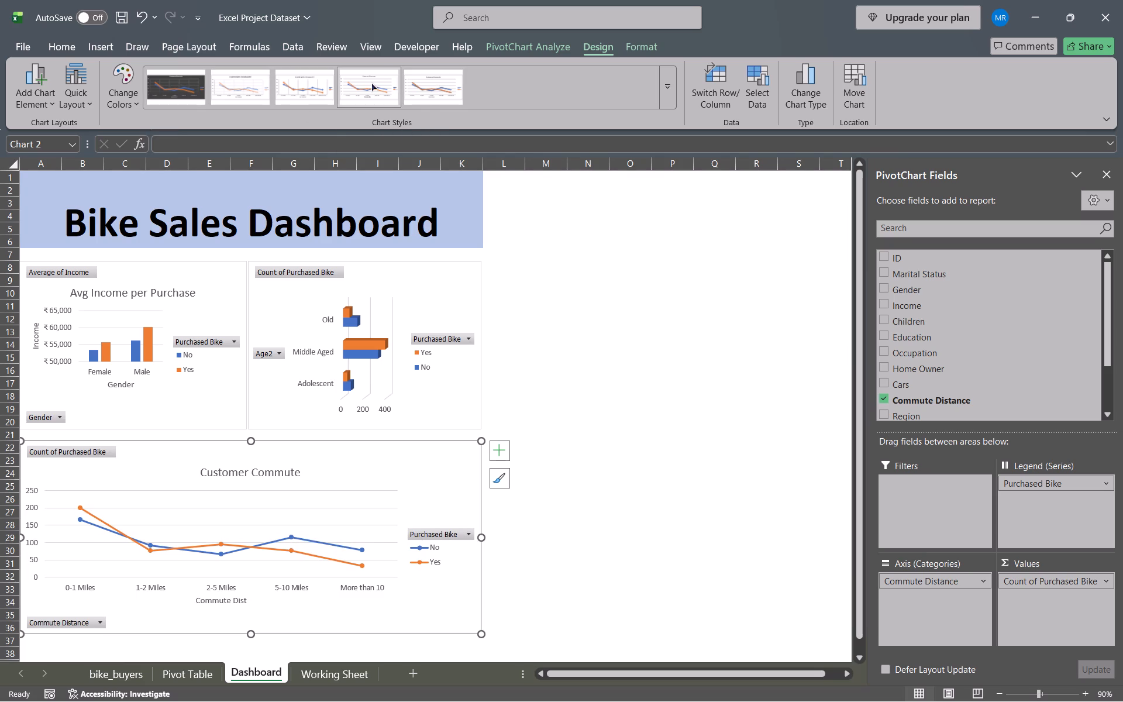
click(662, 82)
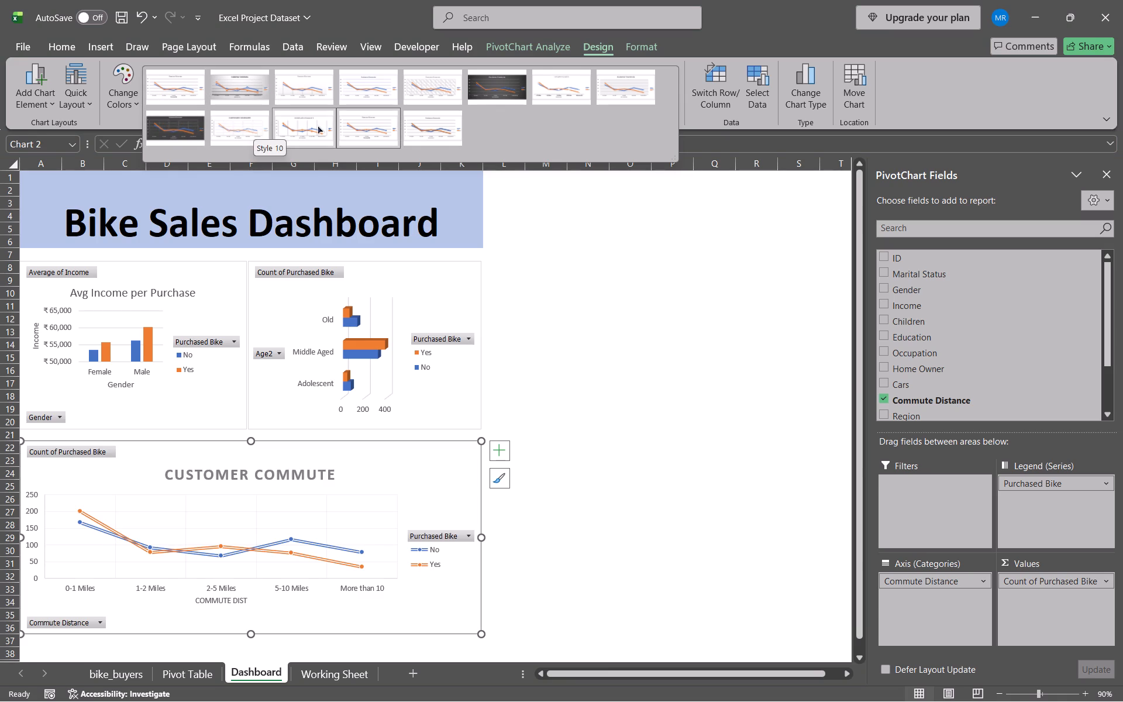
click(443, 122)
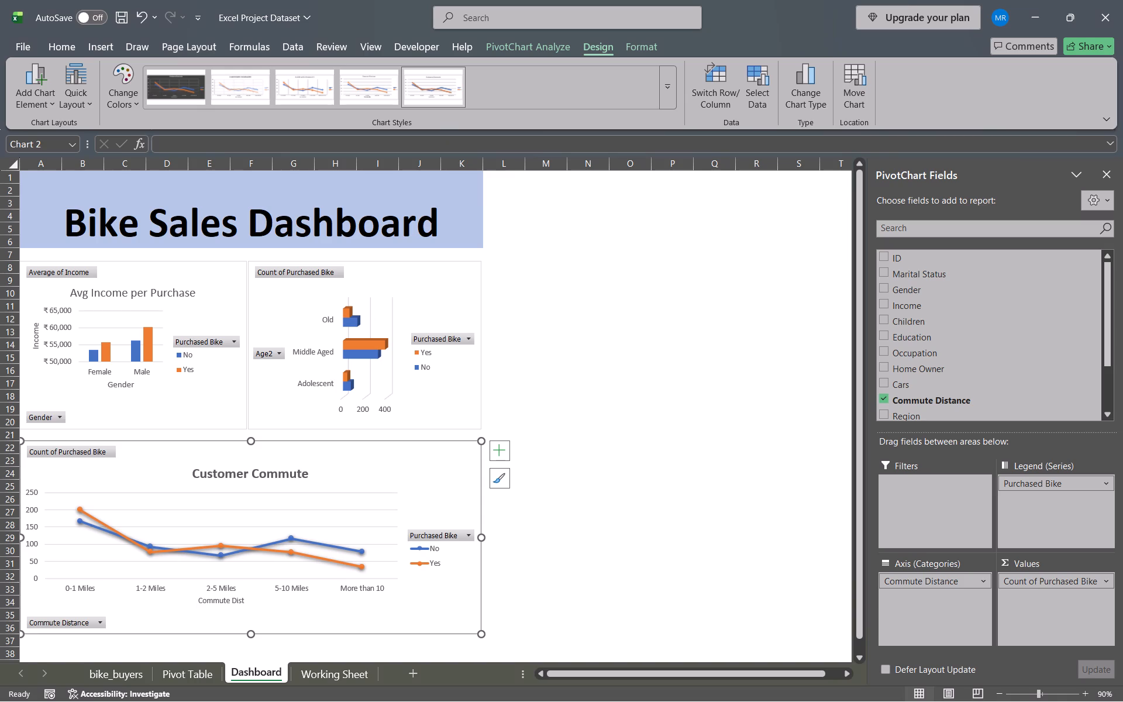
Apply the last available chart style, with a bold title and wider columns, to the Avg Income per Purchase chart.
click(222, 288)
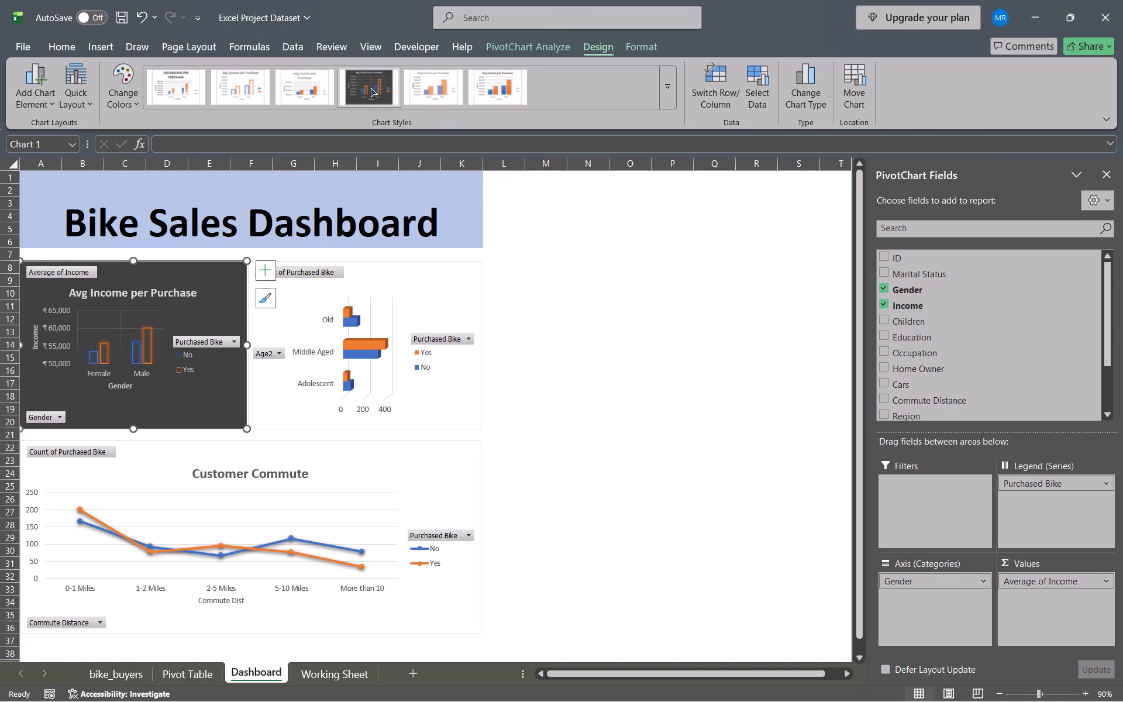
click(663, 85)
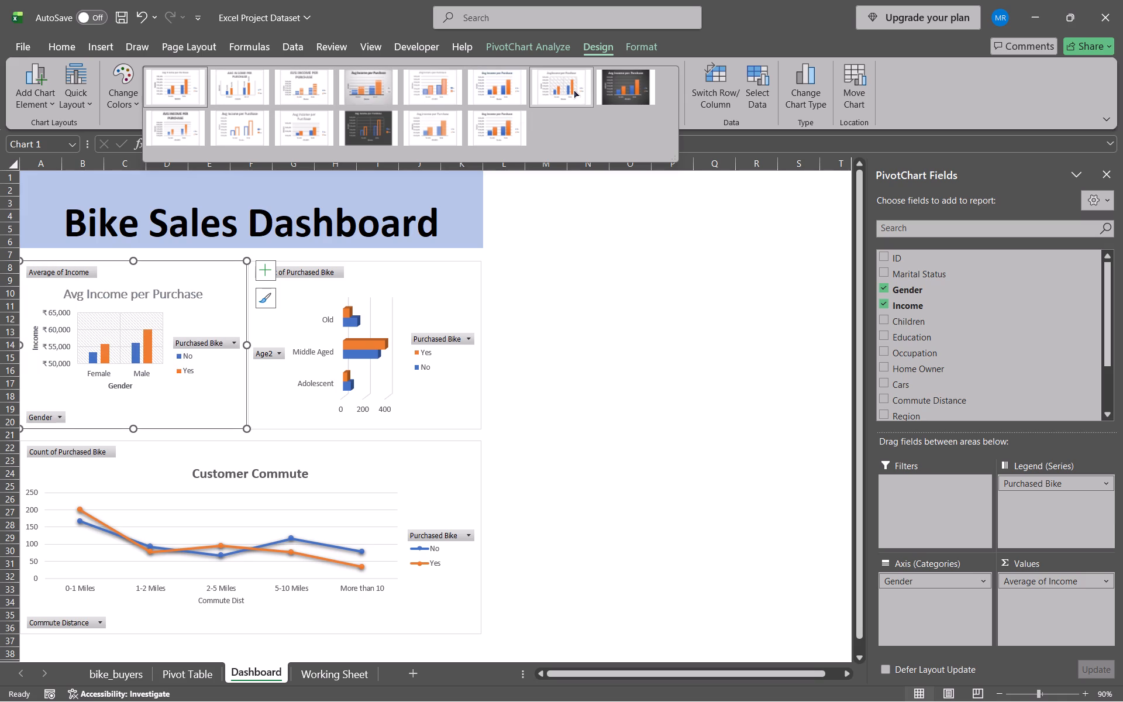
click(484, 128)
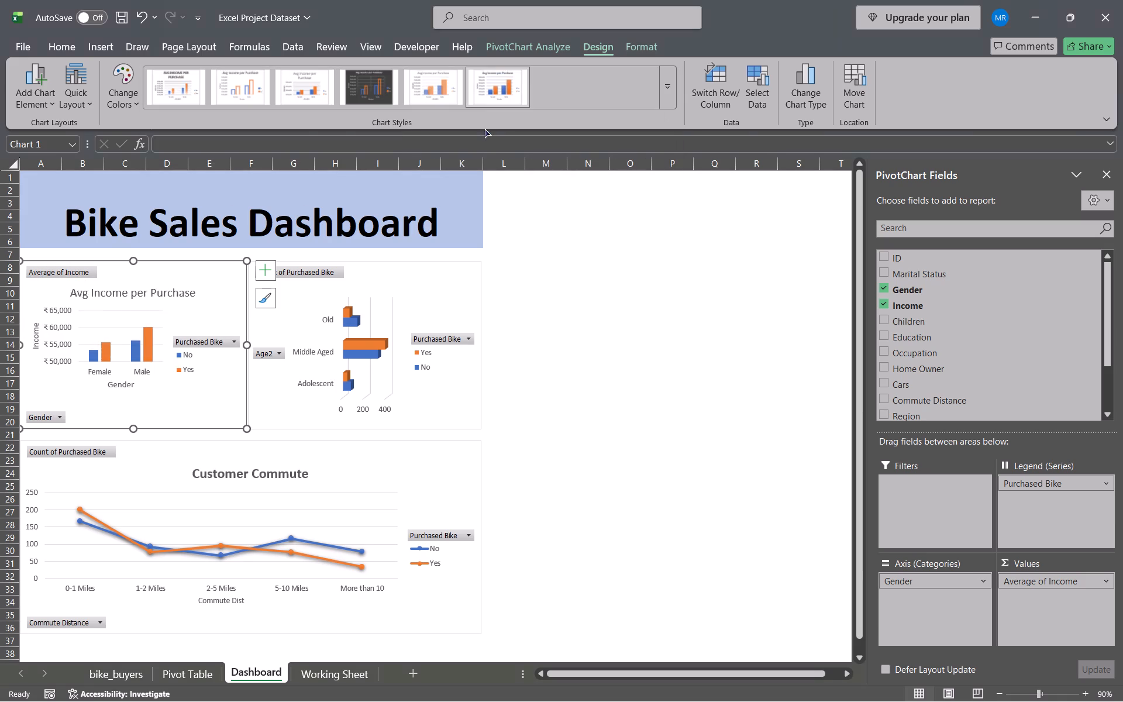
Apply the last available chart style to the age group bar chart and deselect the chart.
click(412, 271)
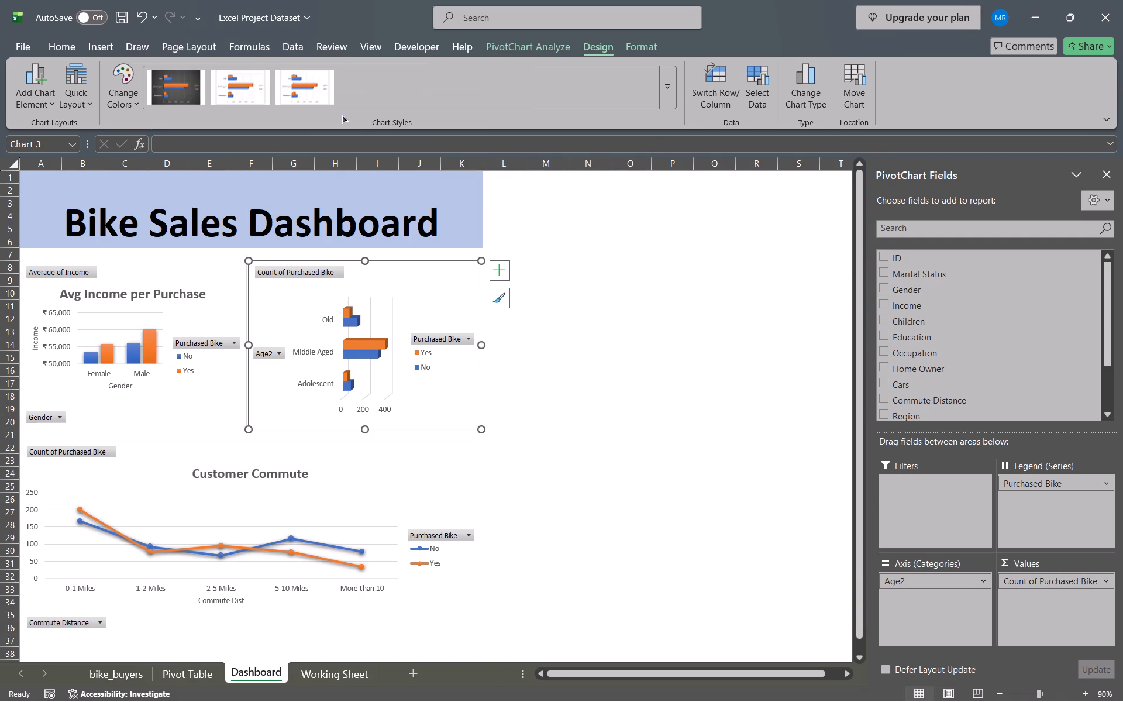
click(664, 81)
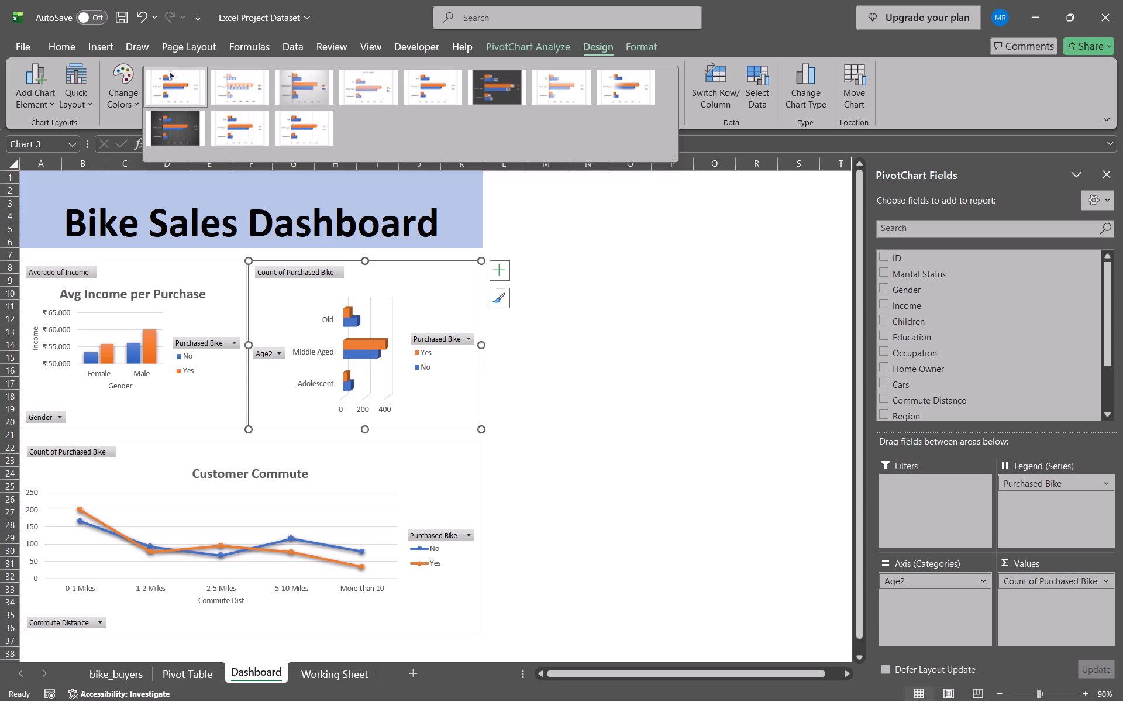
click(297, 120)
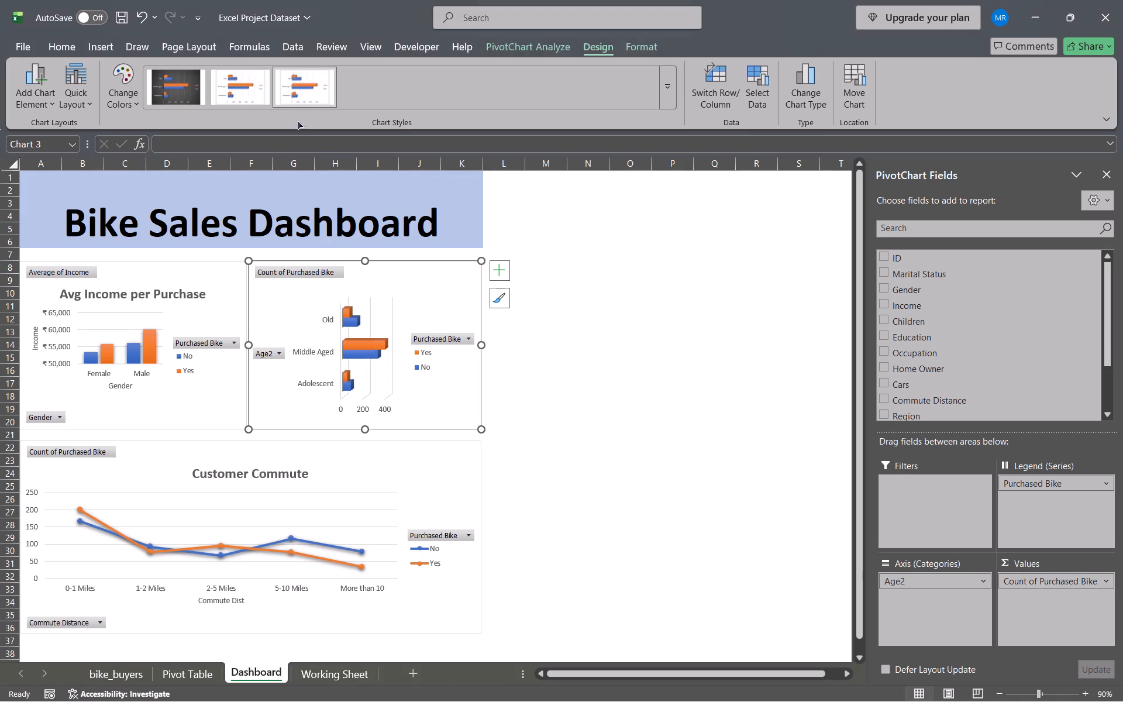
click(597, 354)
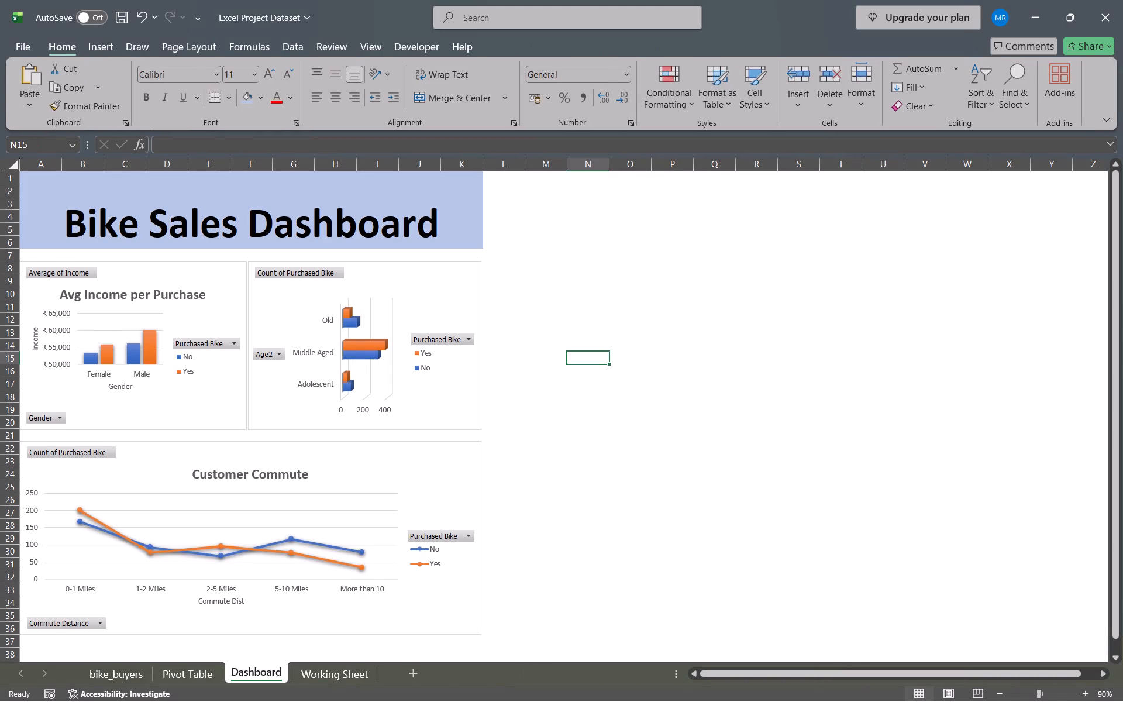
Return to the Brave browser and resume the tutorial video from the chart styling section.
key(space)
key(Tab)
key(BackSpace)
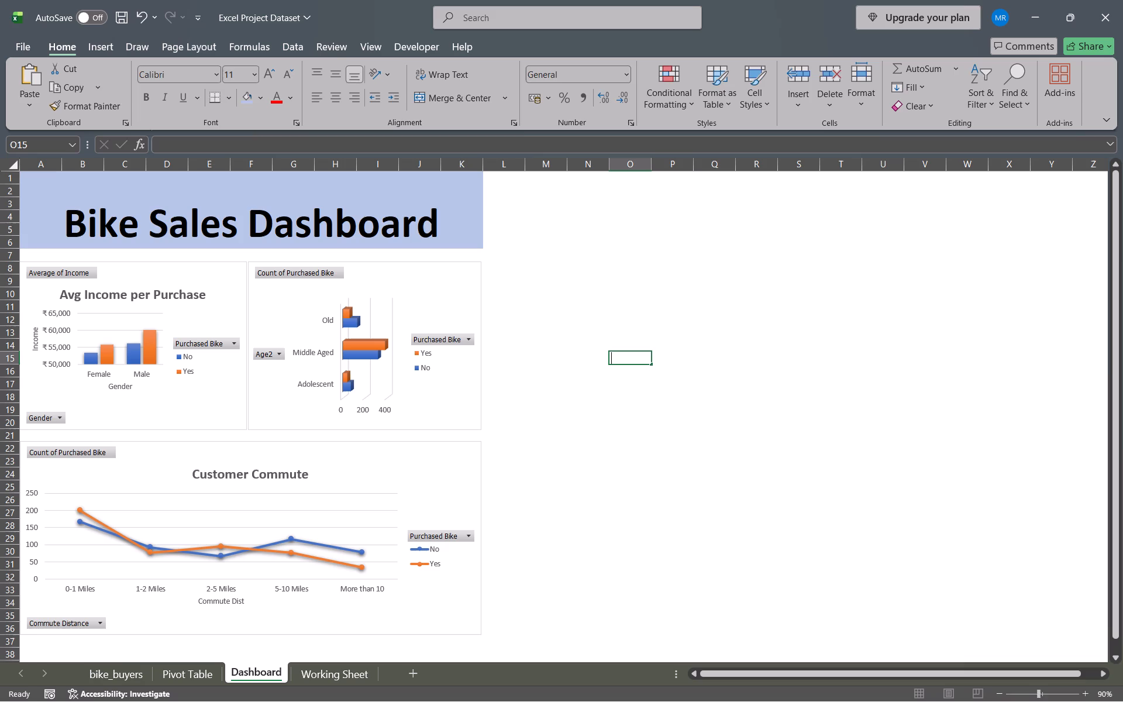
key(Escape)
key(space)
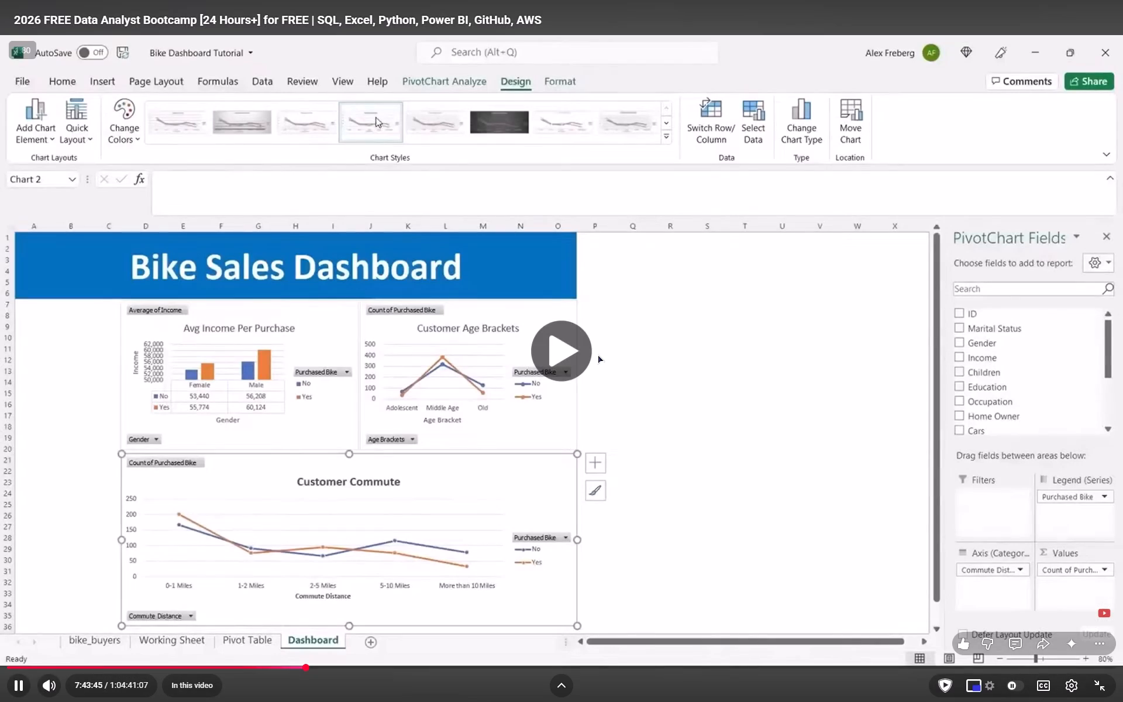
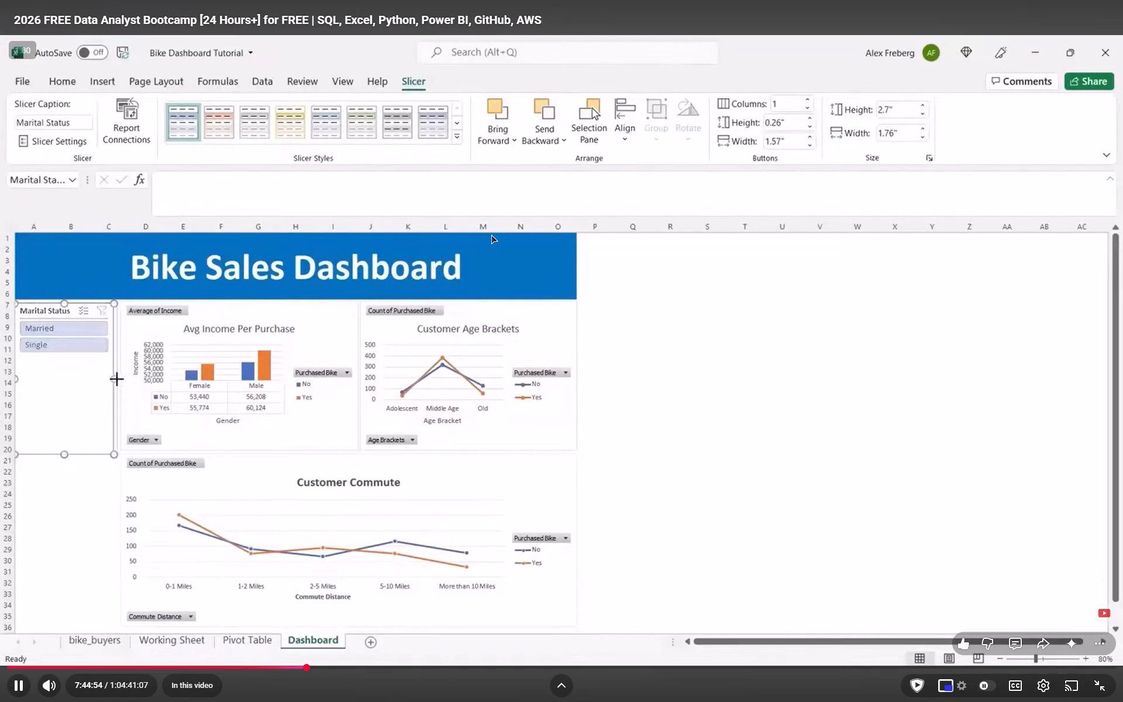
Rewind the tutorial video to before the Marital Status slicer is inserted, play that part and pause it.
key(space)
text(jjjj)
key(space)
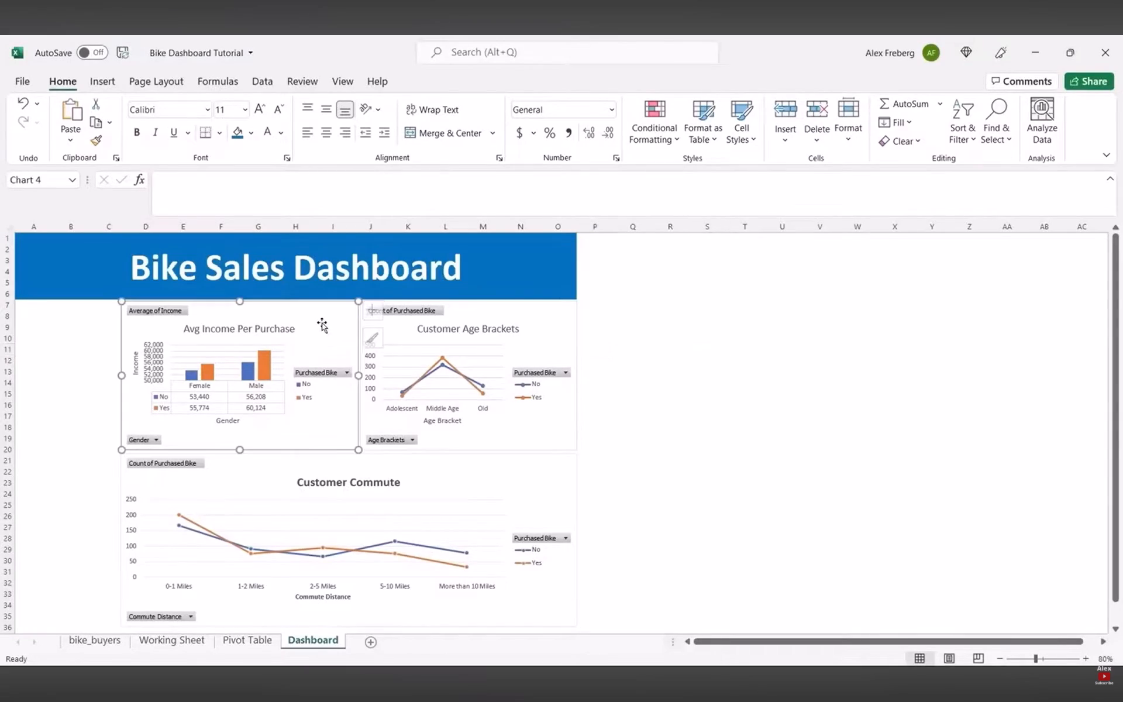
key(space)
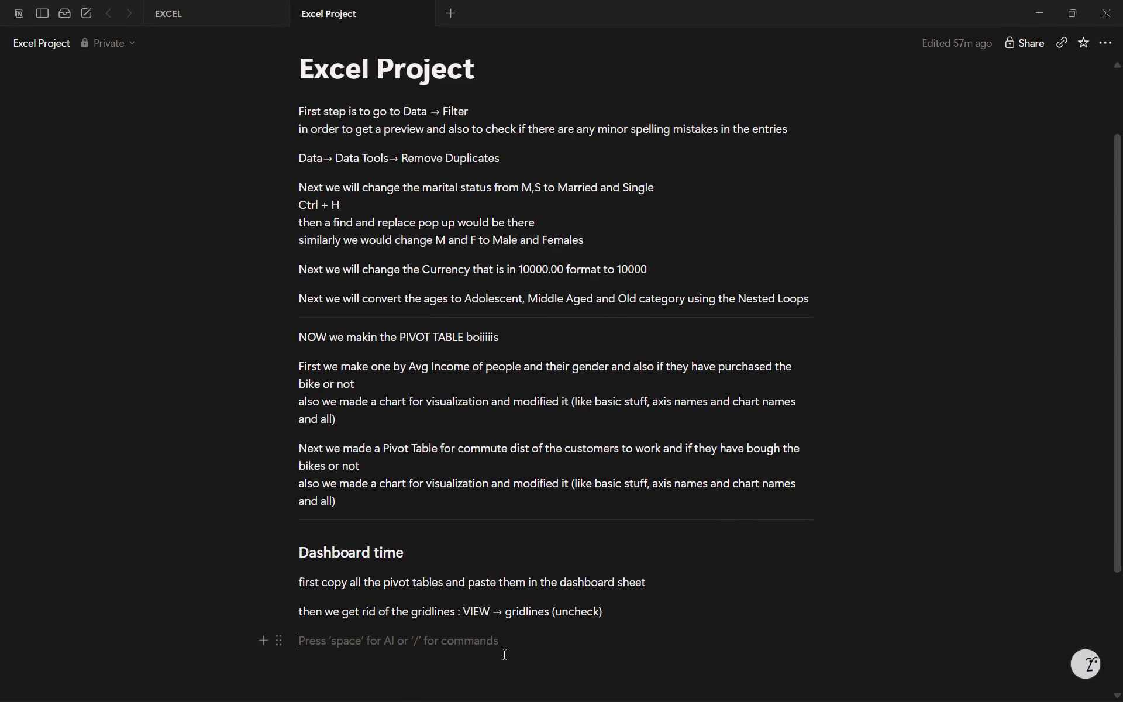
In the Notion Excel Project page, add the line "Now its your creativity how you wanna organize the pivot tables and all" under Dashboard time.
text(Now its your creativity how you wanna o)
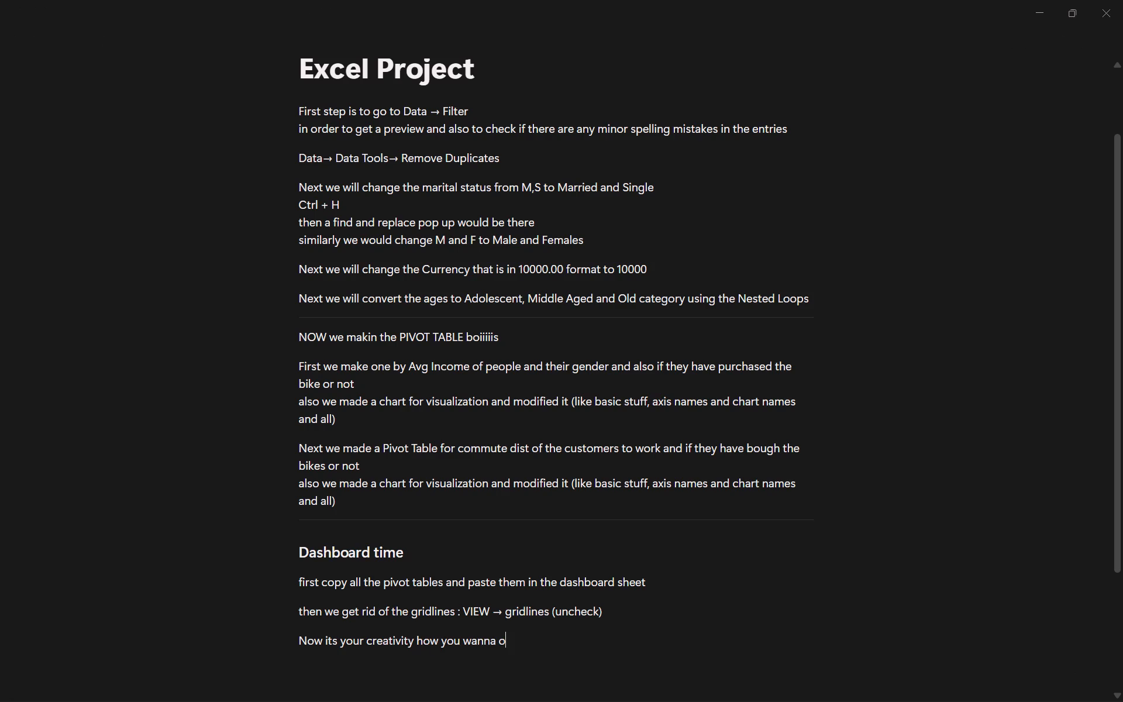
text(rganis)
key(BackSpace)
text(ze the pivot tabe)
key(BackSpace)
text(les and all)
key(space)
key(Return)
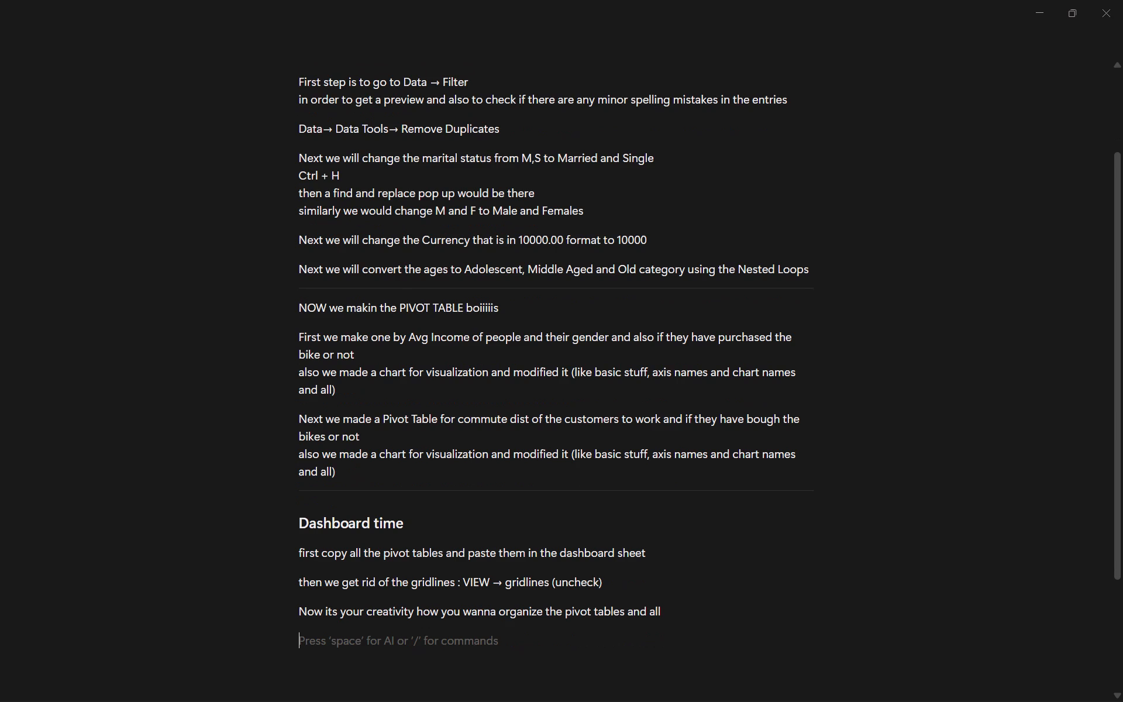
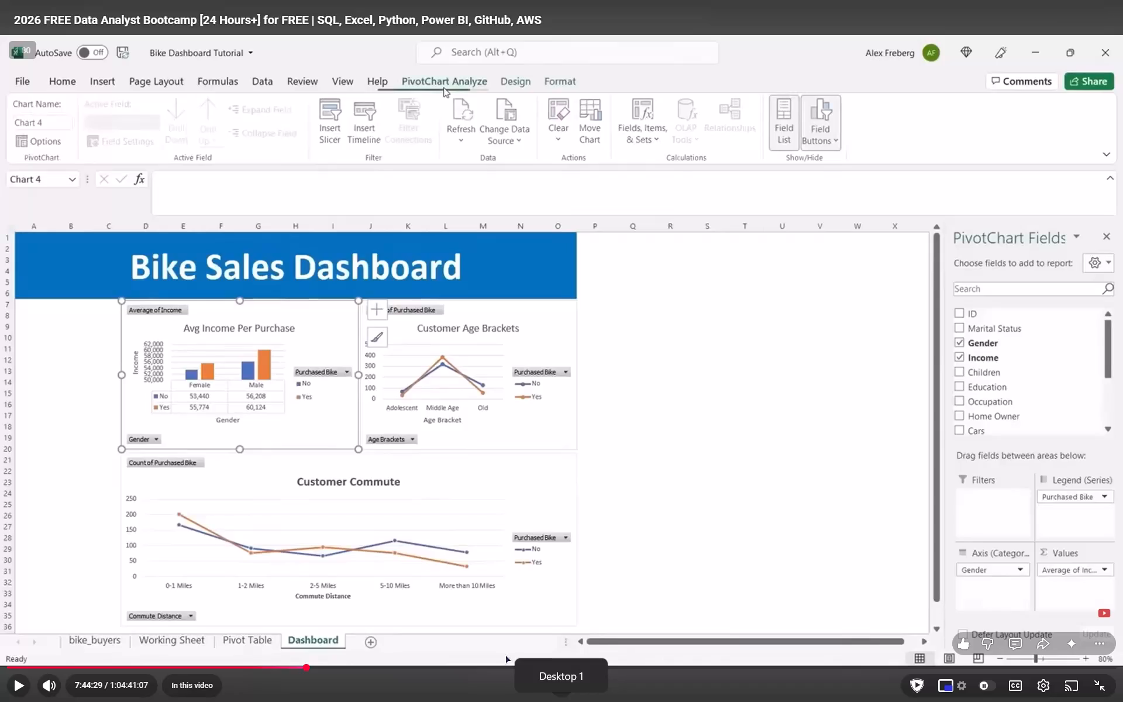
Play the tutorial video for a moment at the PivotChart Analyze part and pause it.
key(space)
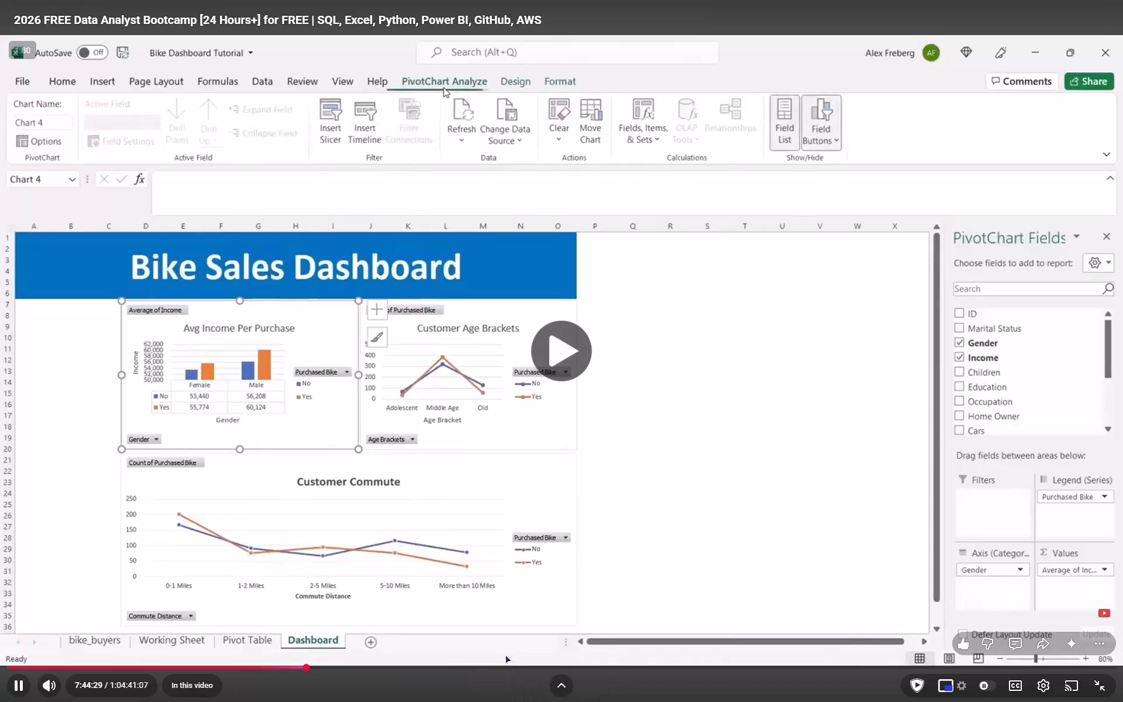
key(space)
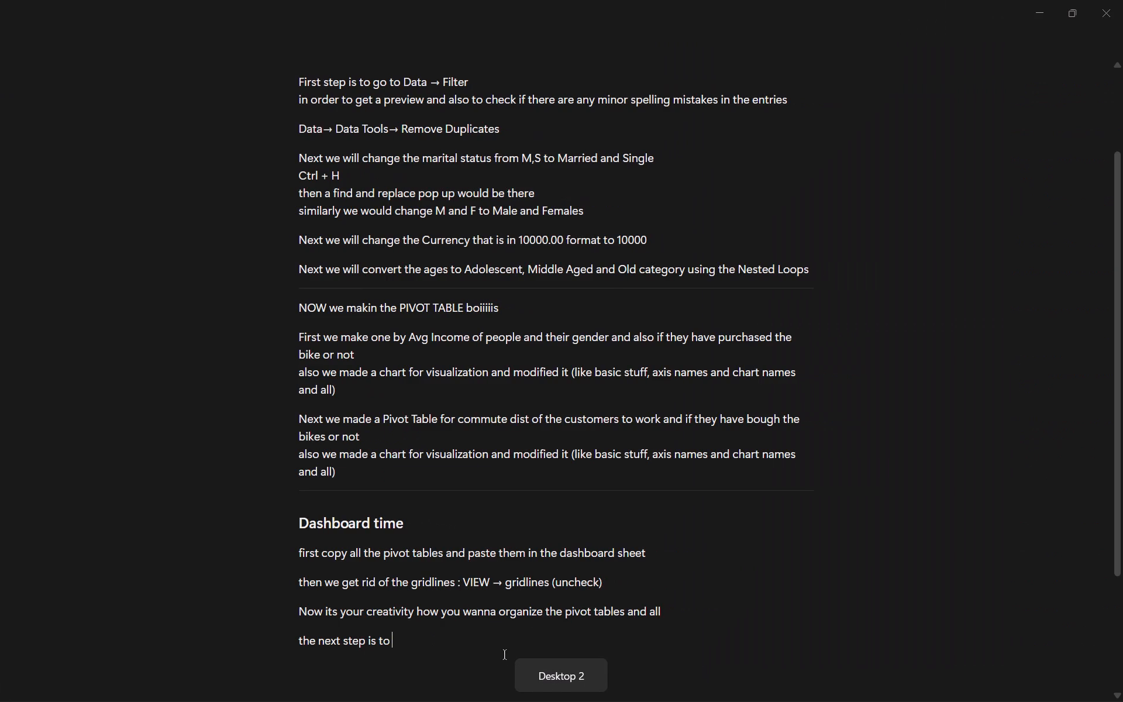
In Notion, continue the line "the next step is to" with "Insert Slicers in Pivot tables by selecting the Pivot table → Pivot table analyze".
text(Insert Slicers -)
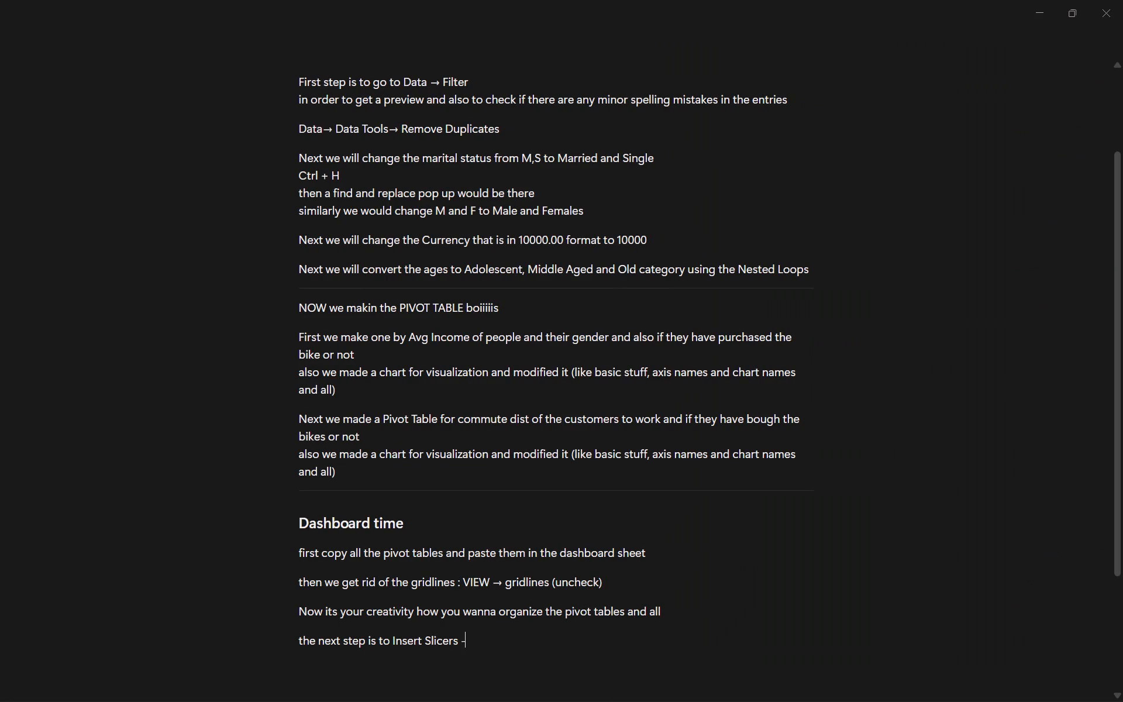
key(BackSpace)
text(in Pivot tables by)
key(space)
text(gpin)
key(BackSpace)
key(BackSpace)
key(BackSpace)
key(BackSpace)
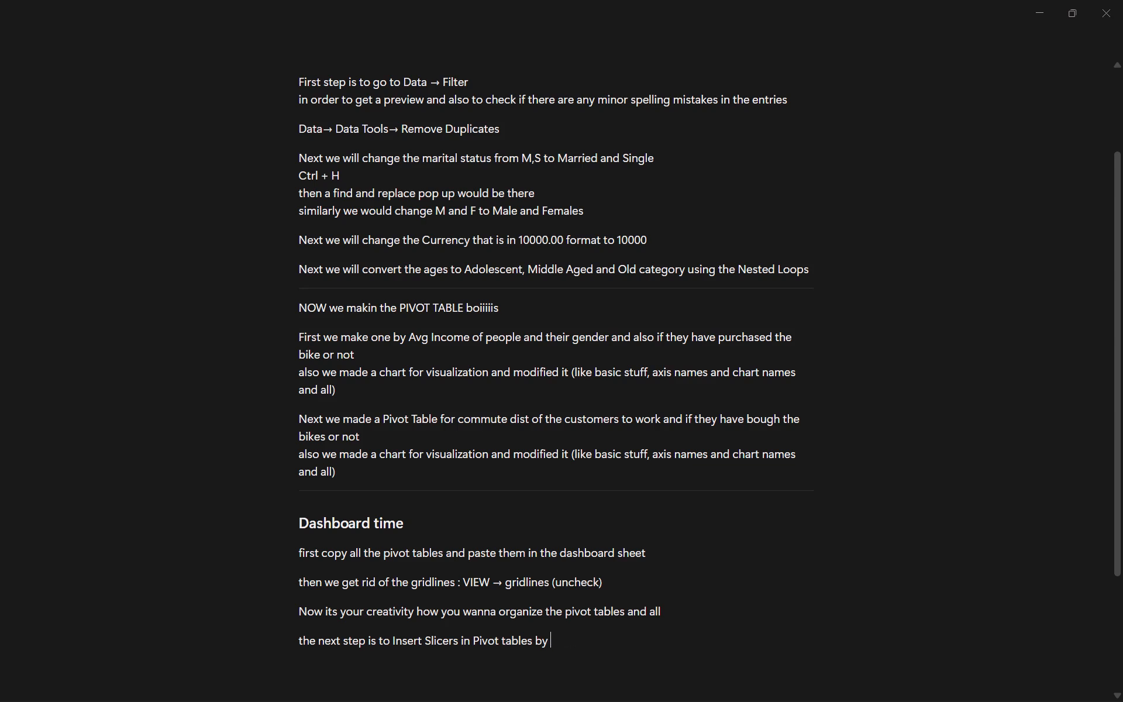
text(selecting the Pivot table)
key(space)
text(-?)
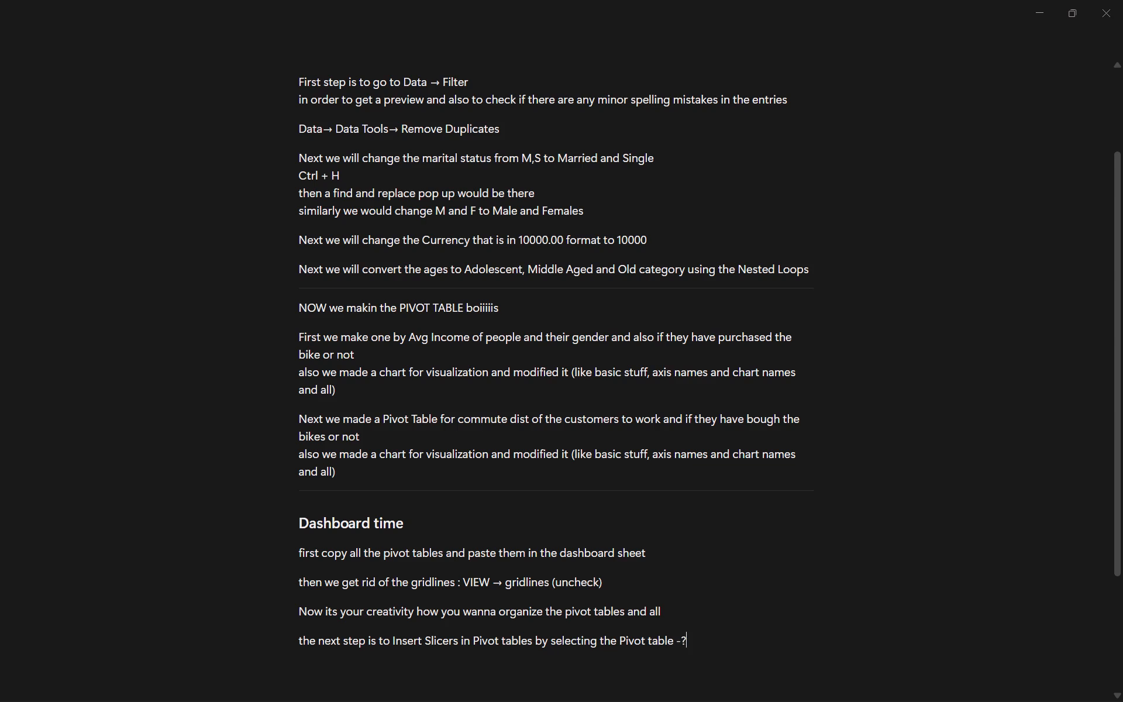
key(space)
key(BackSpace)
key(BackSpace)
key(shift+question)
key(shift+BackSpace)
text(> Pivot table analyze =)
key(BackSpace)
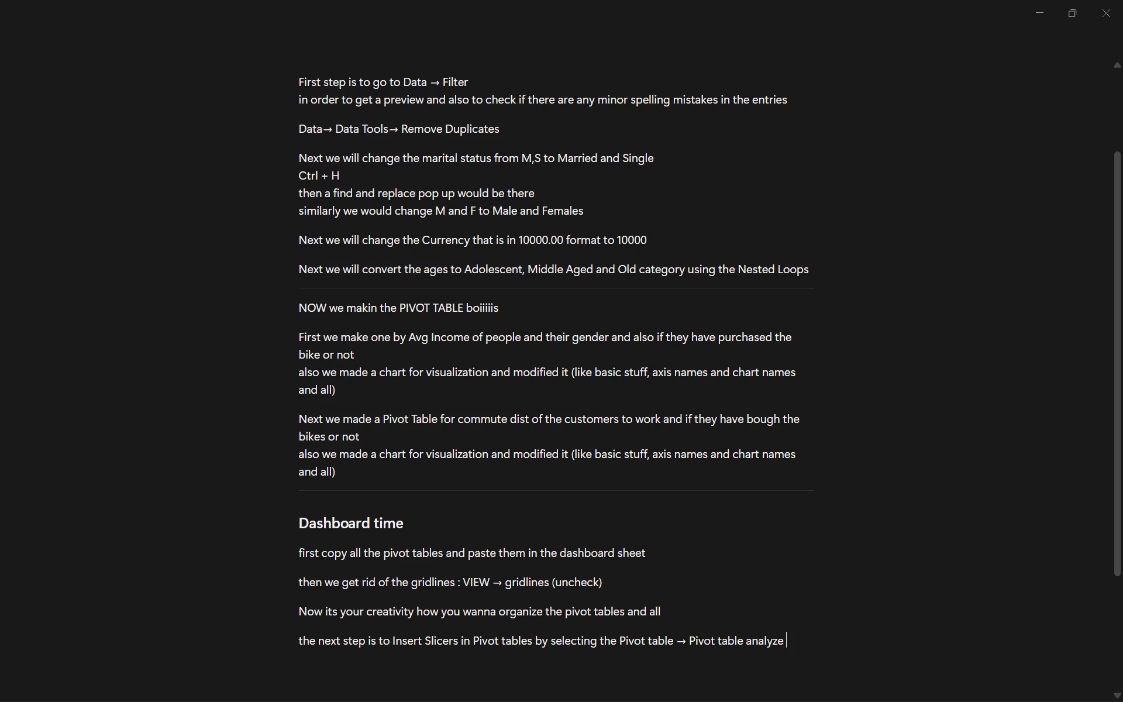
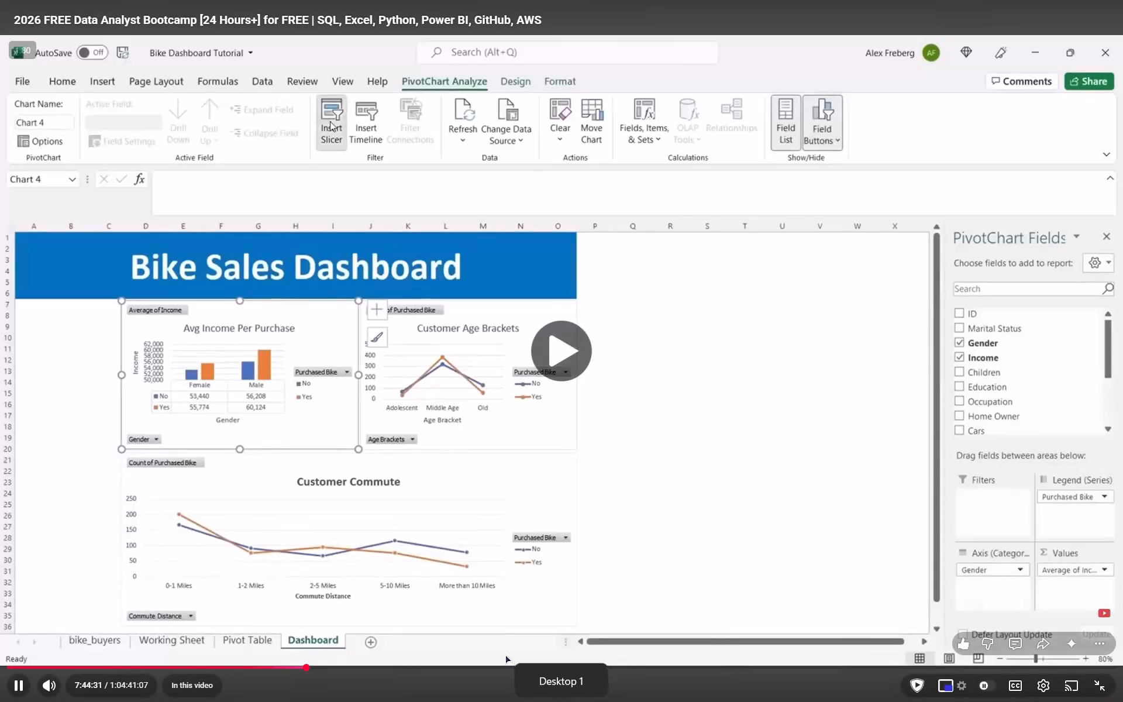
Pause the tutorial and extend the slicer line in Notion with "Insert Slicer →".
key(space)
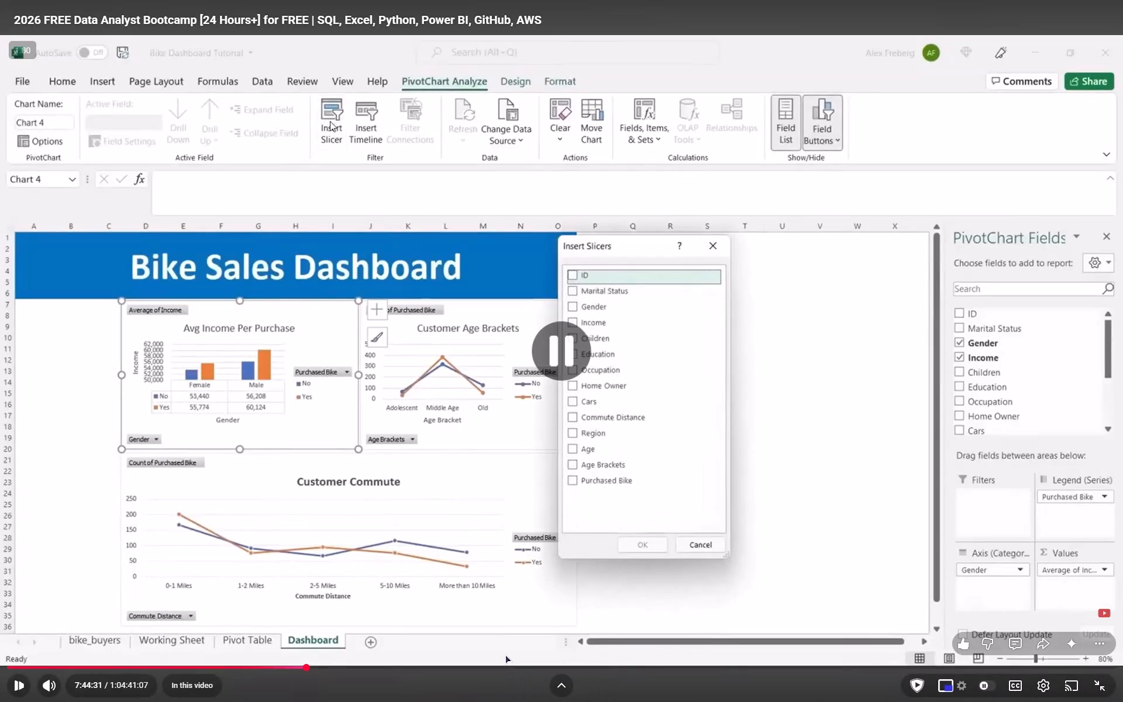
key(space)
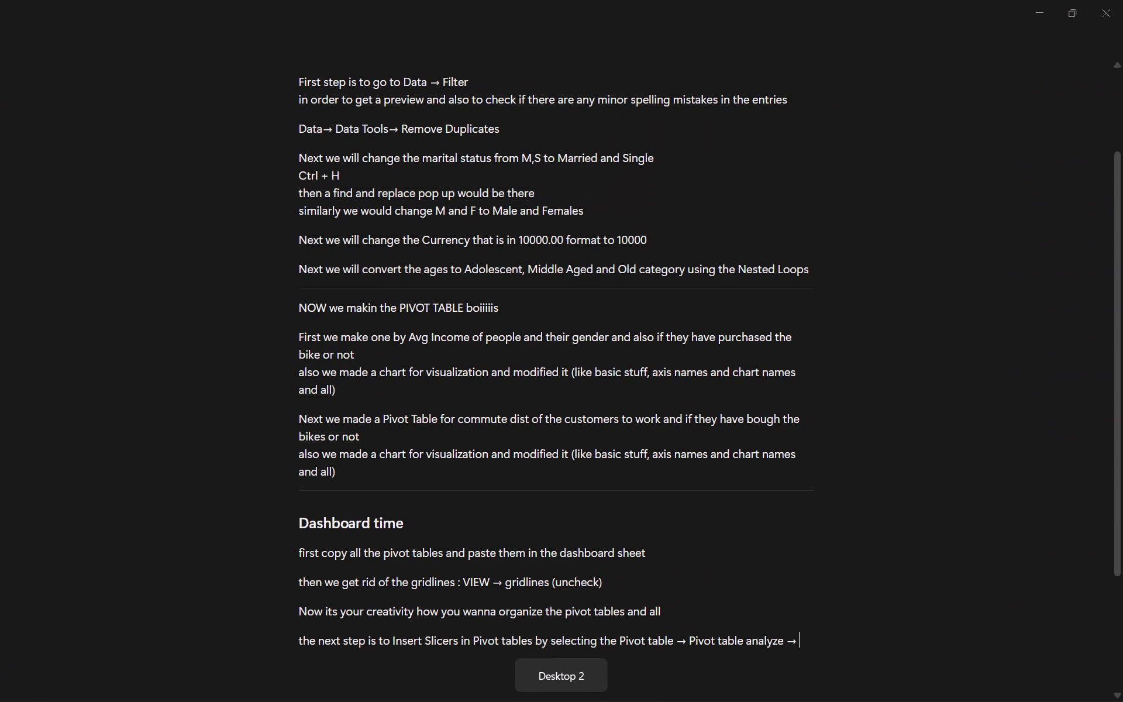
text(Insert Slicer ->)
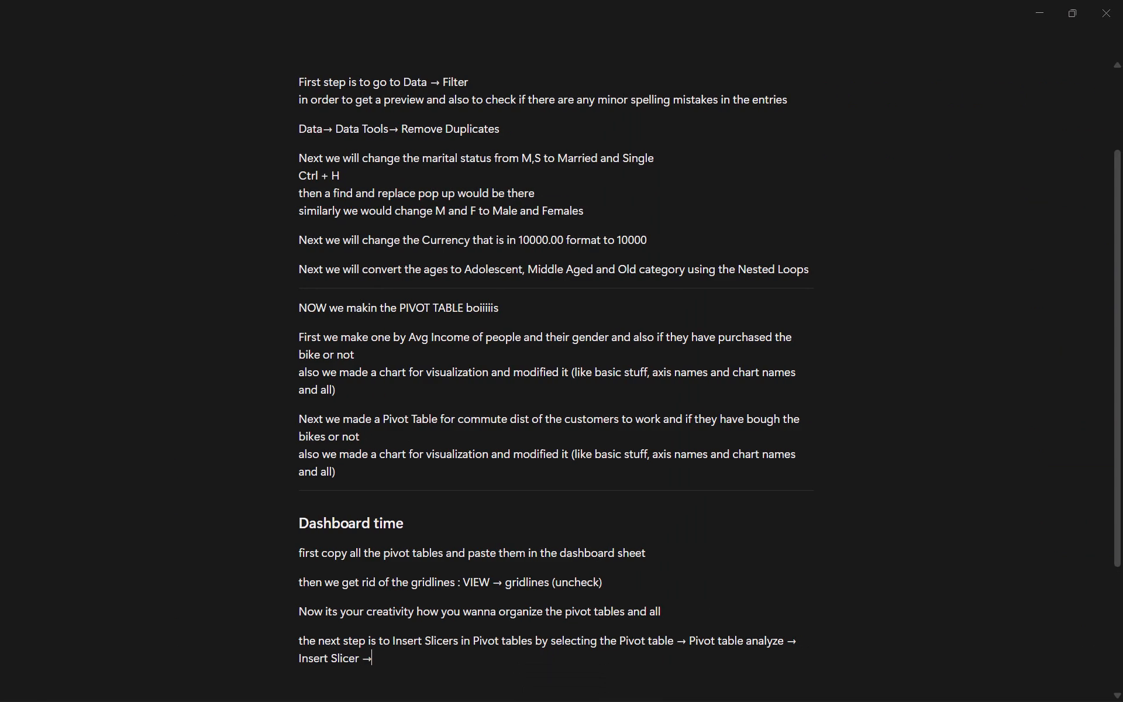
Play the tutorial briefly to see how the Insert Slicers field list is used, pausing in between.
key(space)
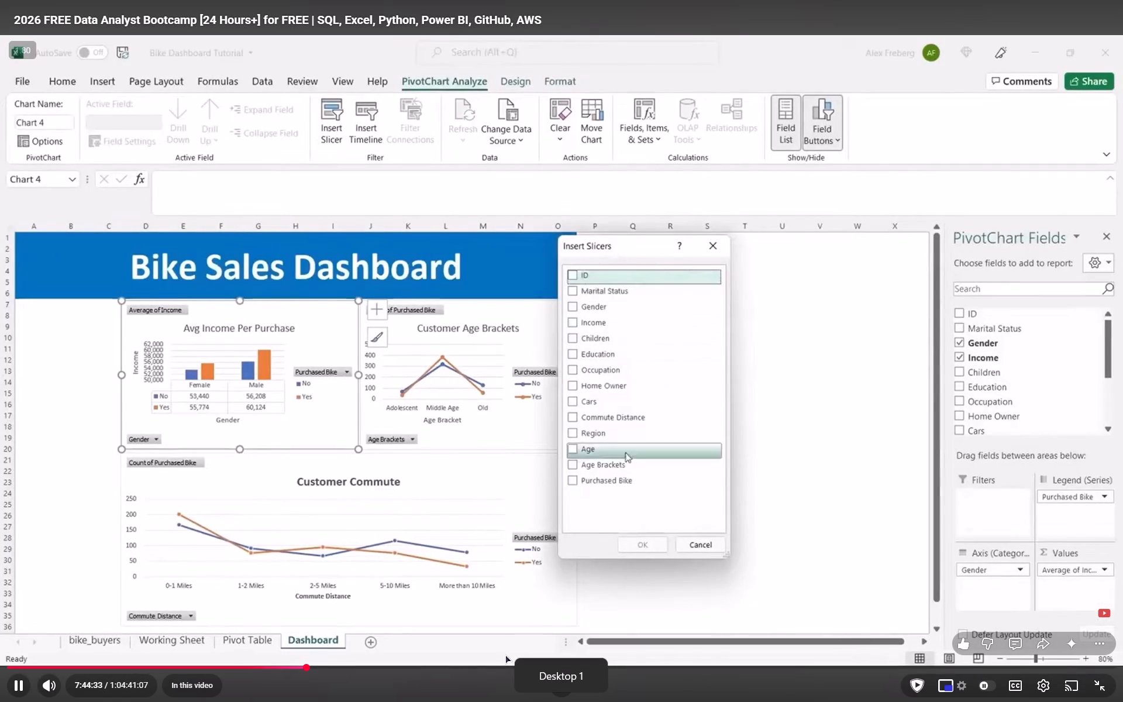
key(space)
key(space)
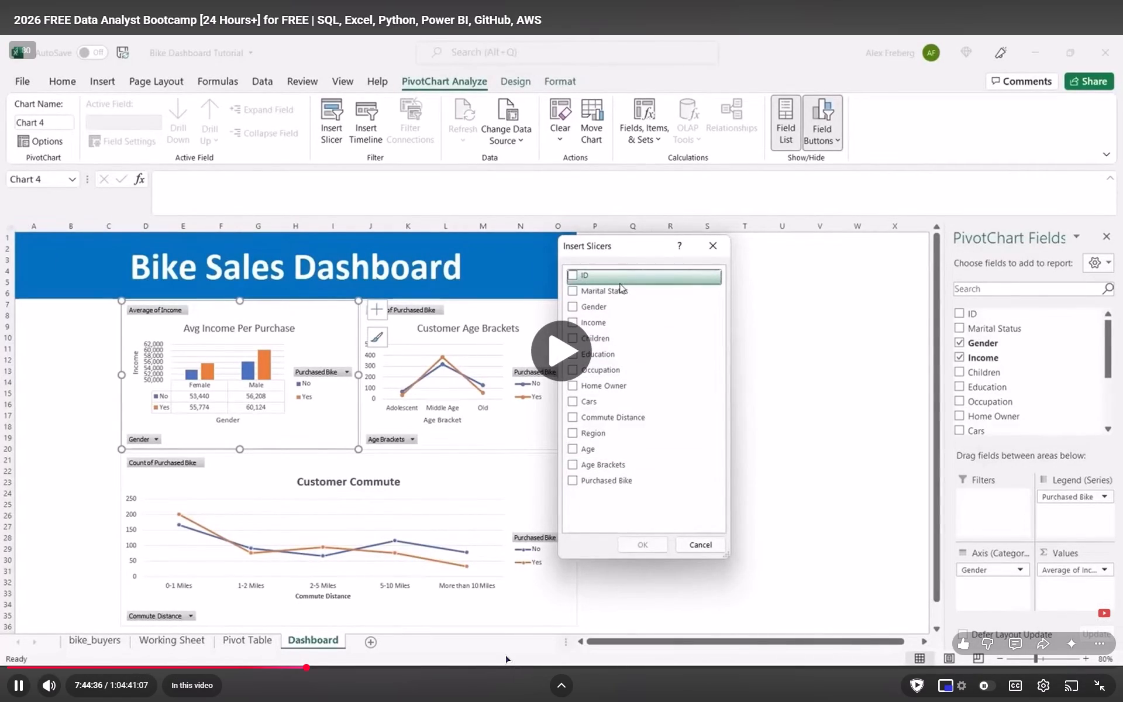
key(space)
In Excel, insert a Marital Status slicer from the Avg Income per Purchase chart.
key(alt+Tab)
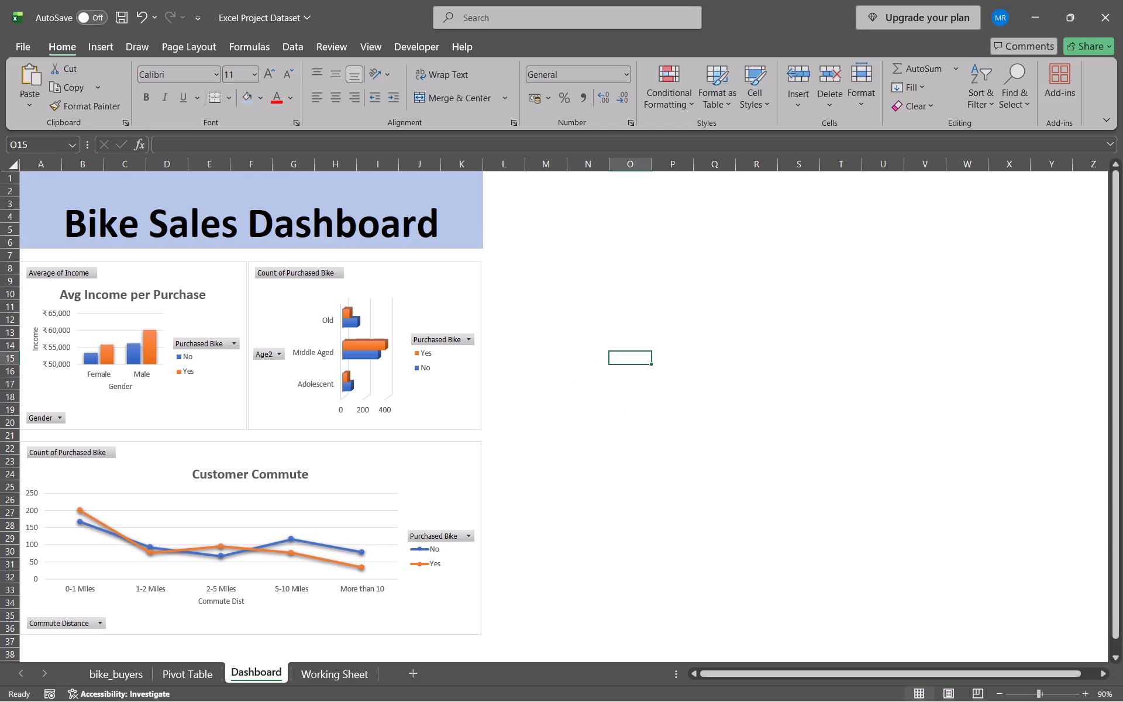
click(227, 304)
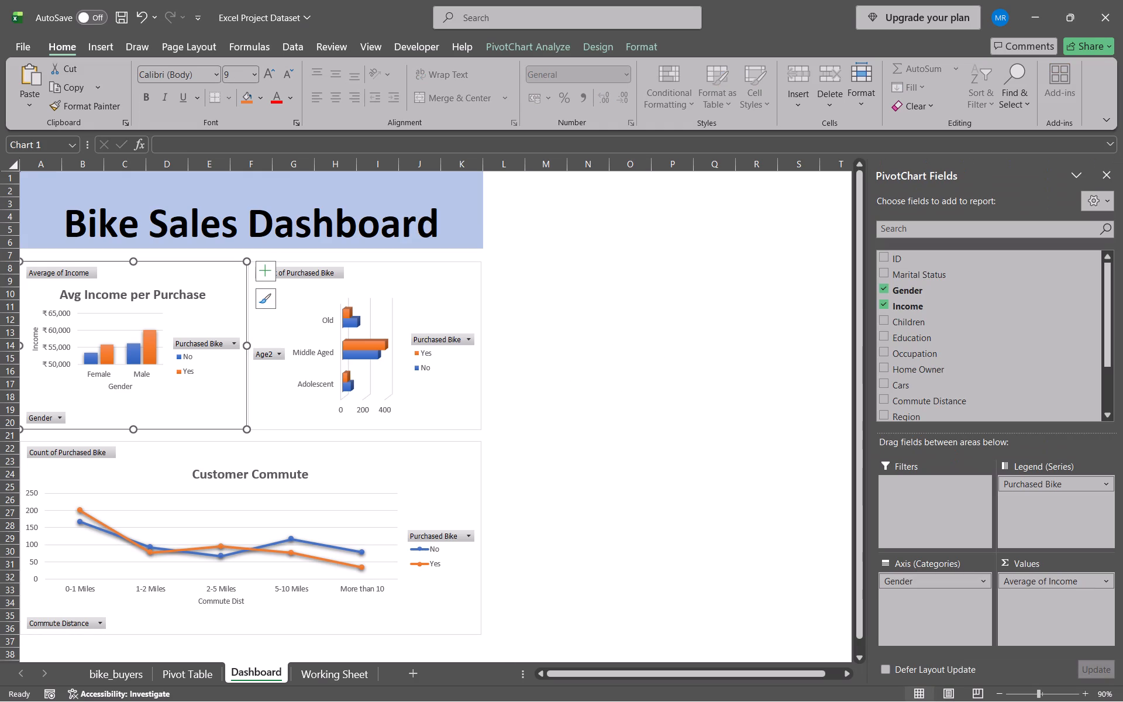
click(512, 49)
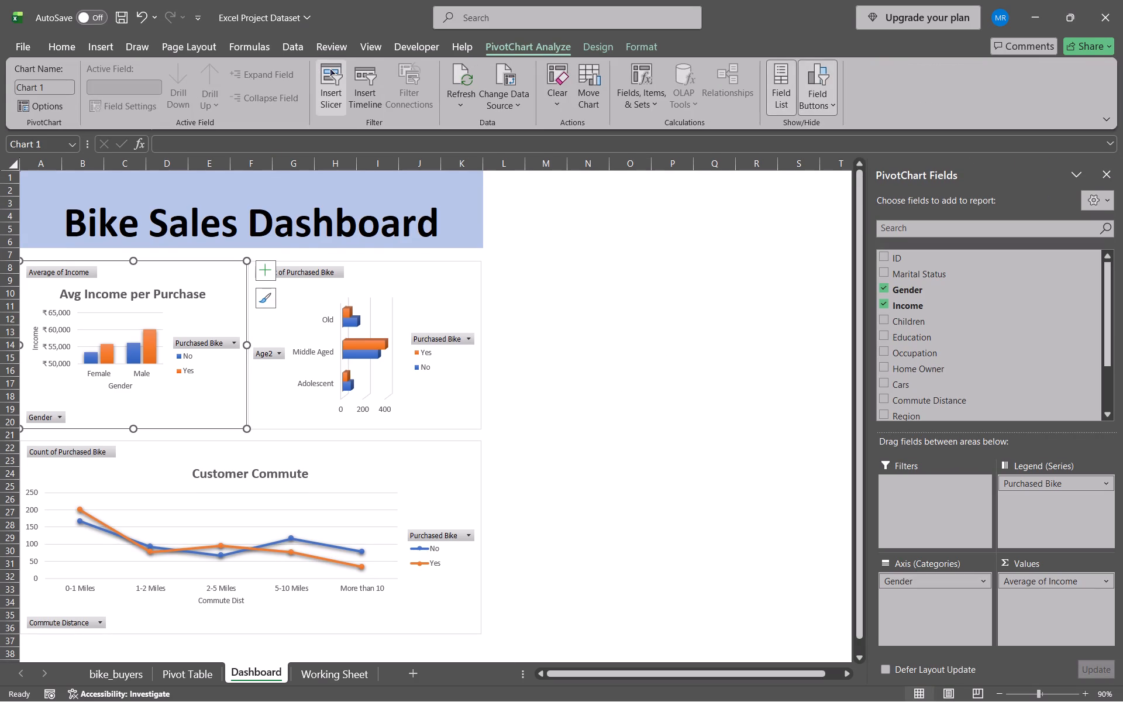
click(329, 67)
click(254, 198)
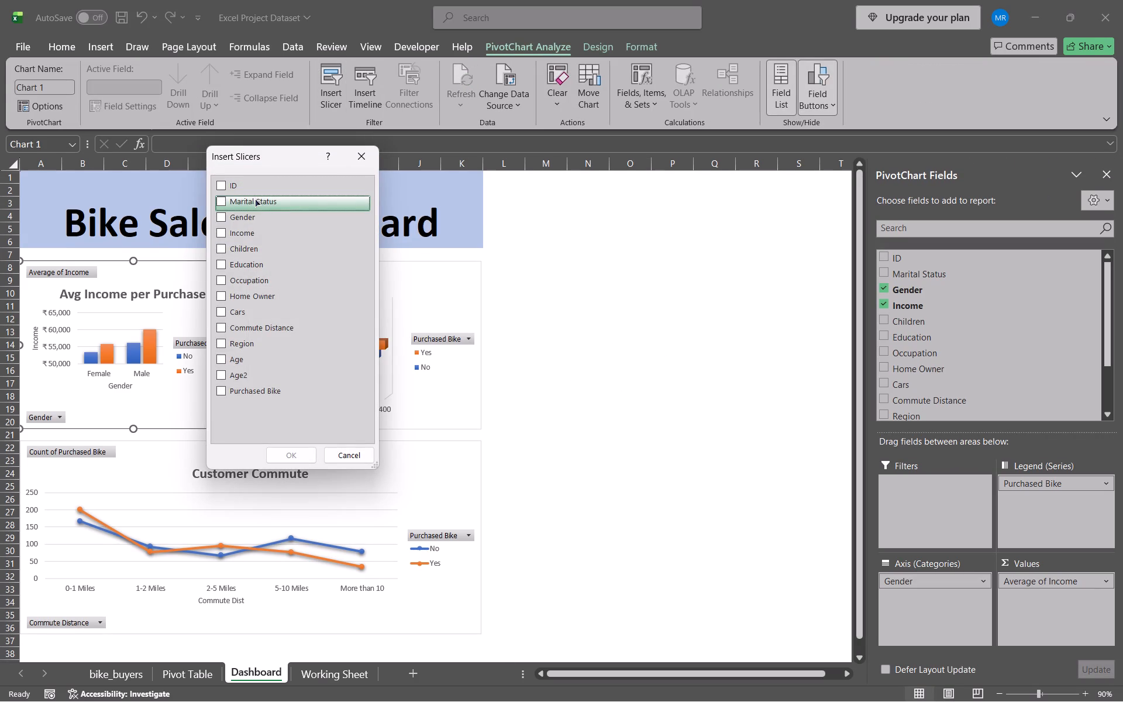
click(220, 201)
click(281, 453)
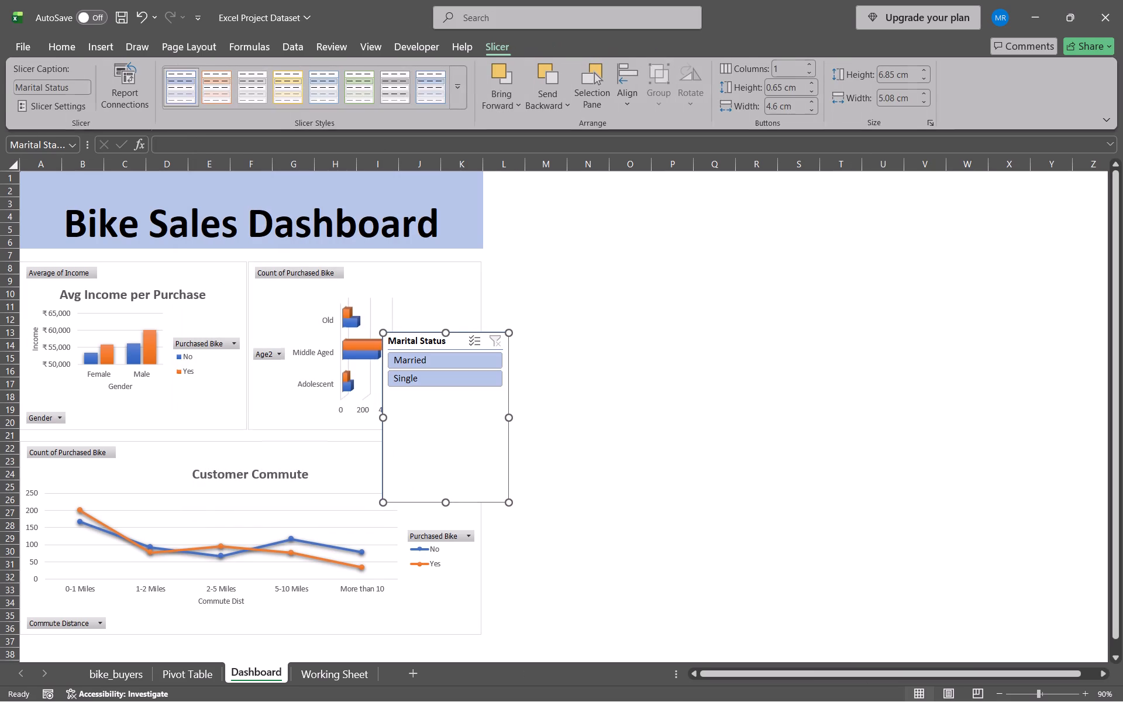
Shrink the Marital Status slicer to about 2.3 cm high and place it beside the age chart, over columns L to N.
drag(445, 503, 450, 394)
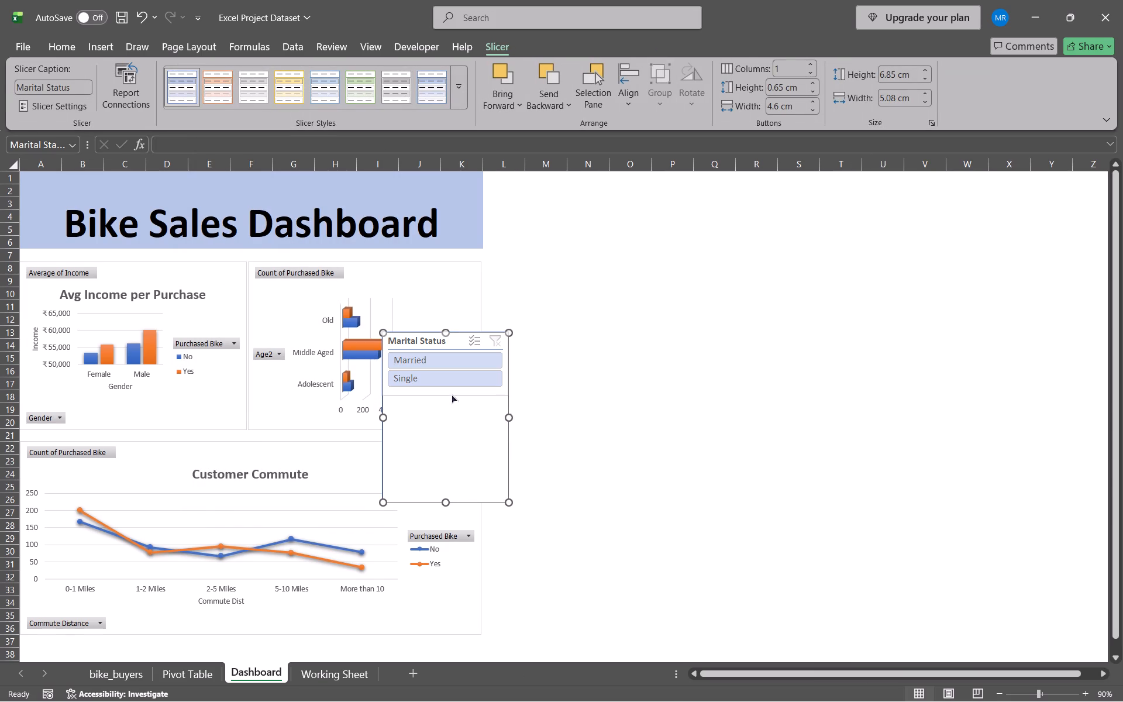
drag(450, 394, 451, 390)
drag(459, 339, 465, 337)
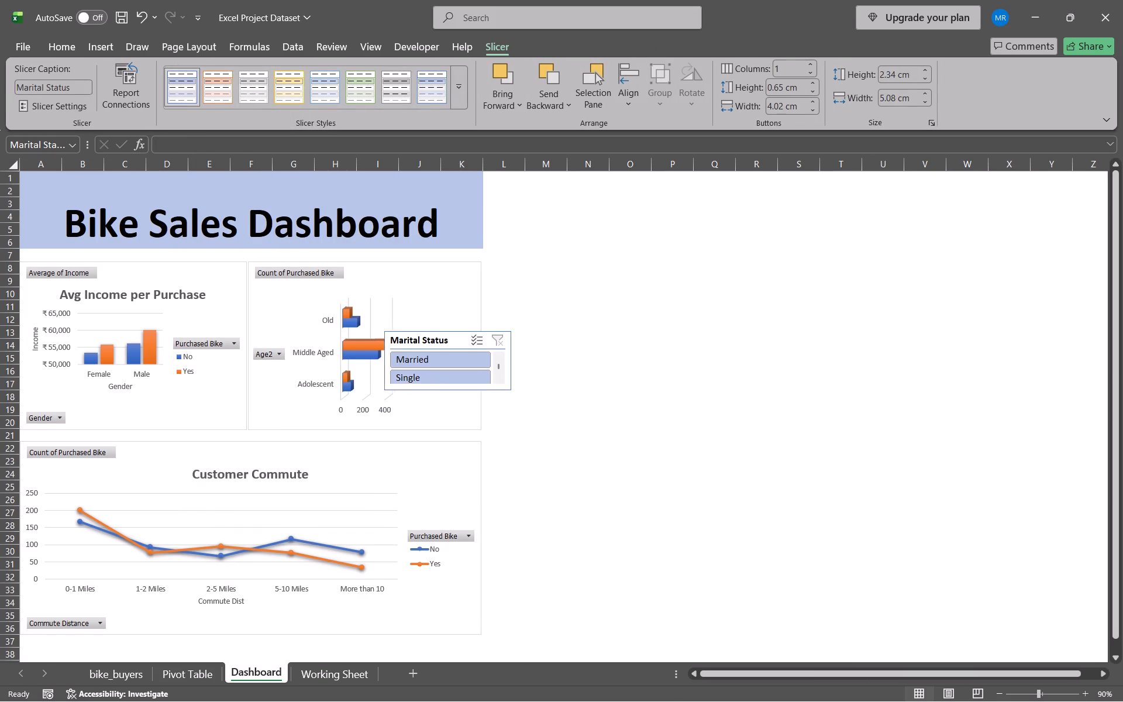
drag(465, 337, 569, 271)
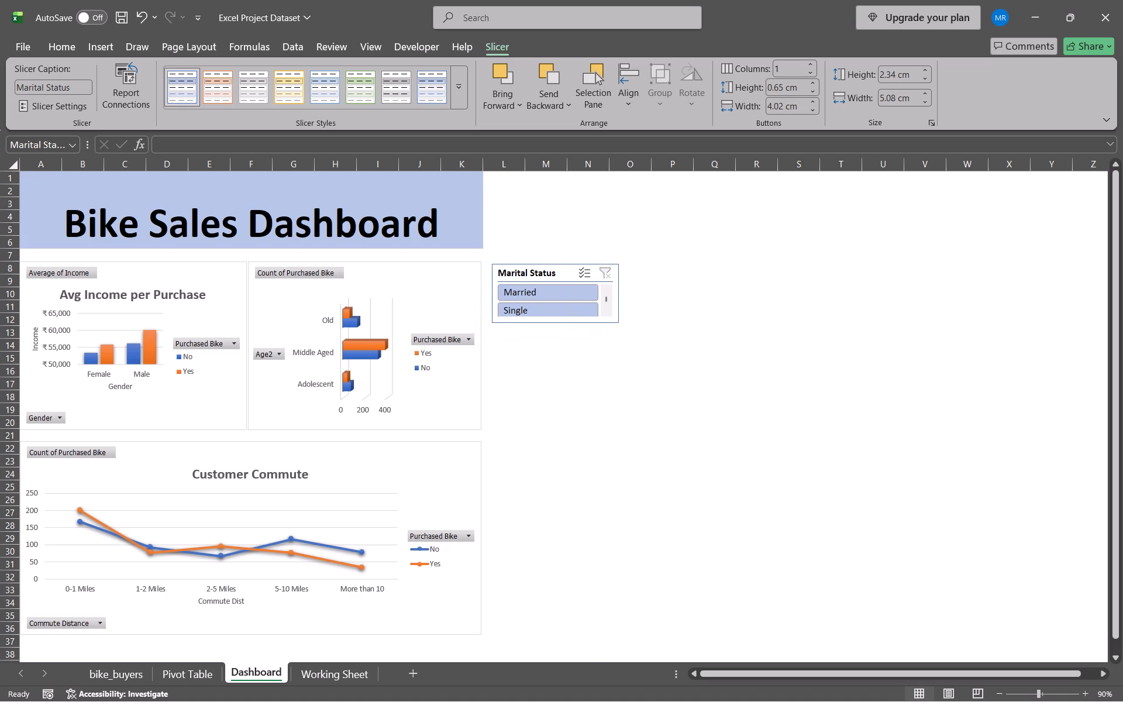
drag(569, 271, 570, 270)
click(569, 347)
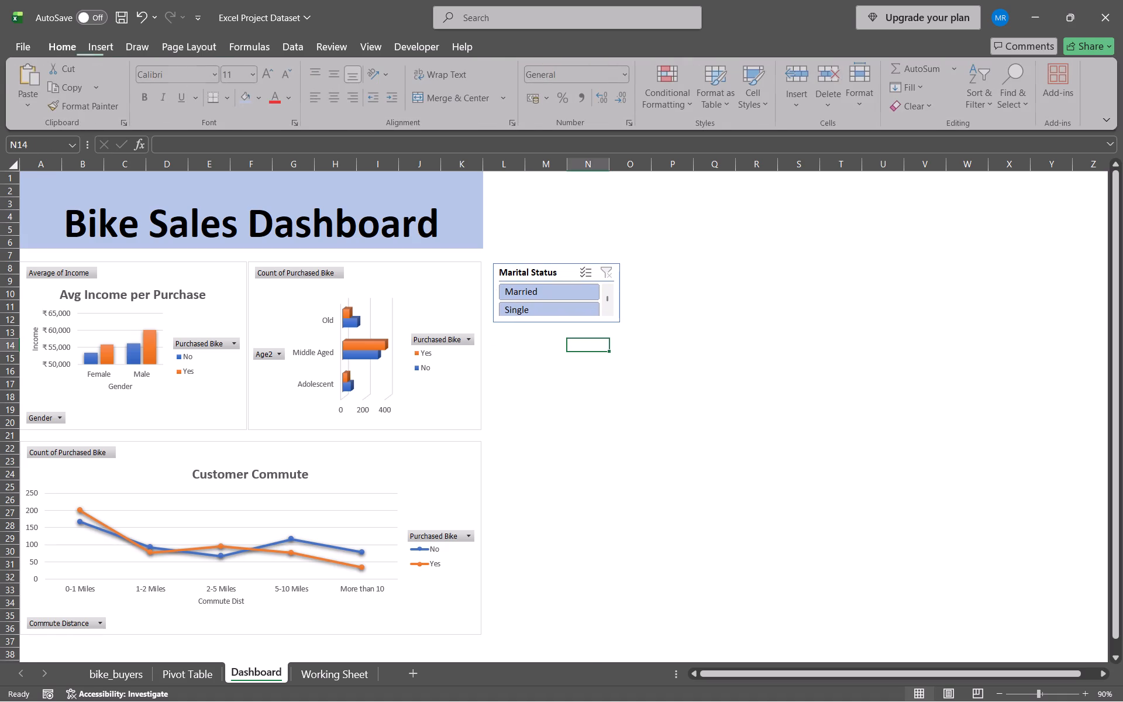
Try out the Marital Status slicer by alternating between Married and Single, ending on Married.
click(556, 295)
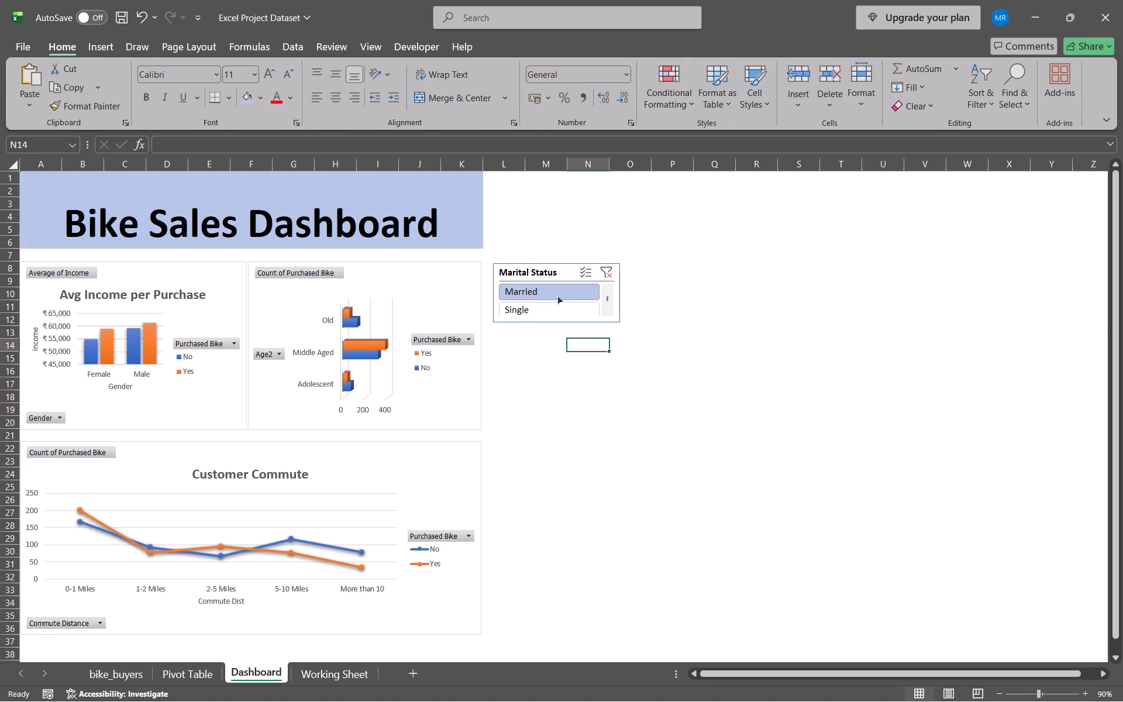
click(553, 310)
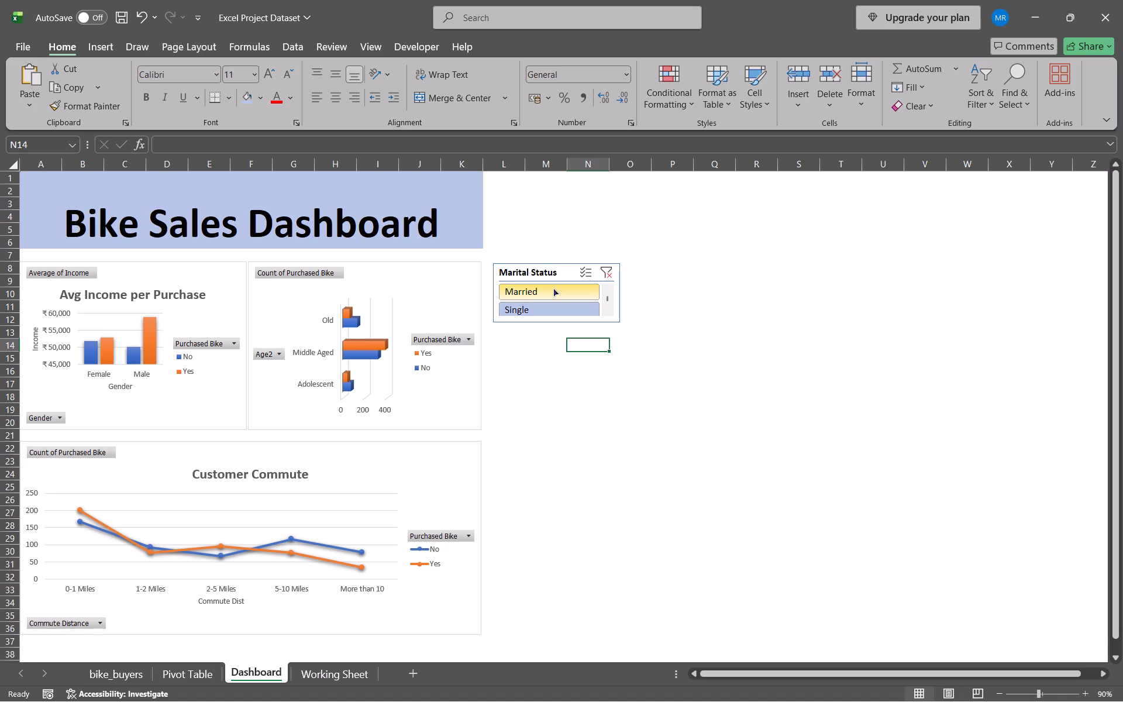
click(552, 288)
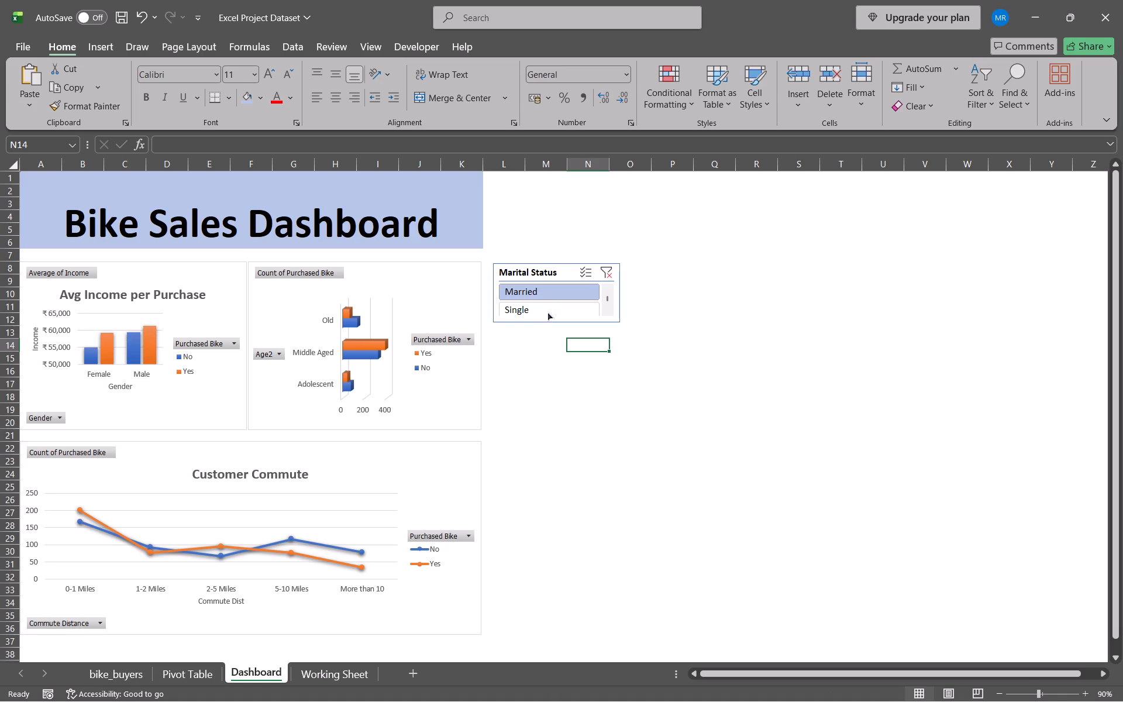
click(546, 311)
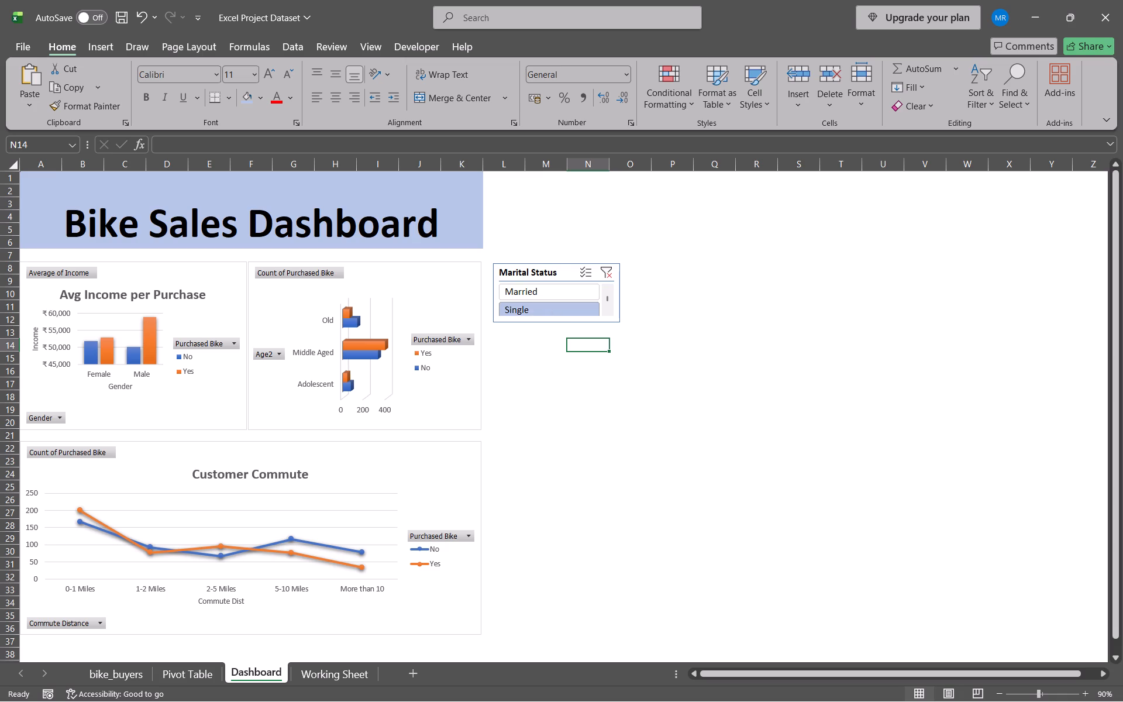
click(567, 291)
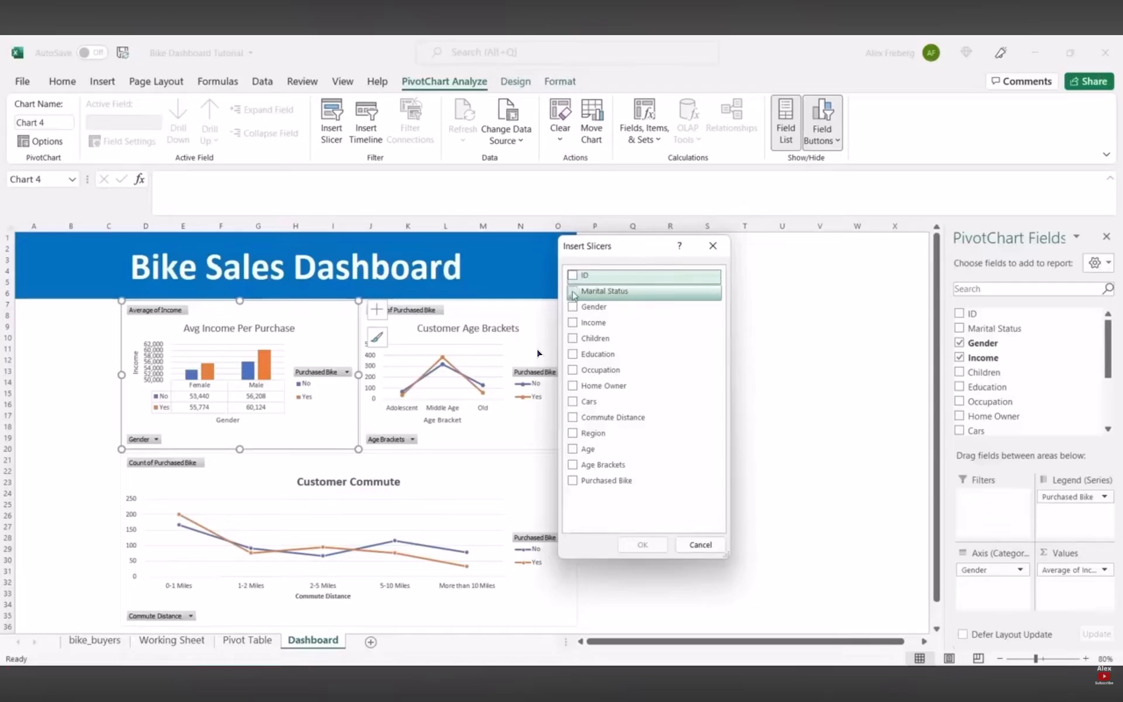
Watch the tutorial's part on the slicer's Report Connections, rewinding to see where the command is opened.
key(space)
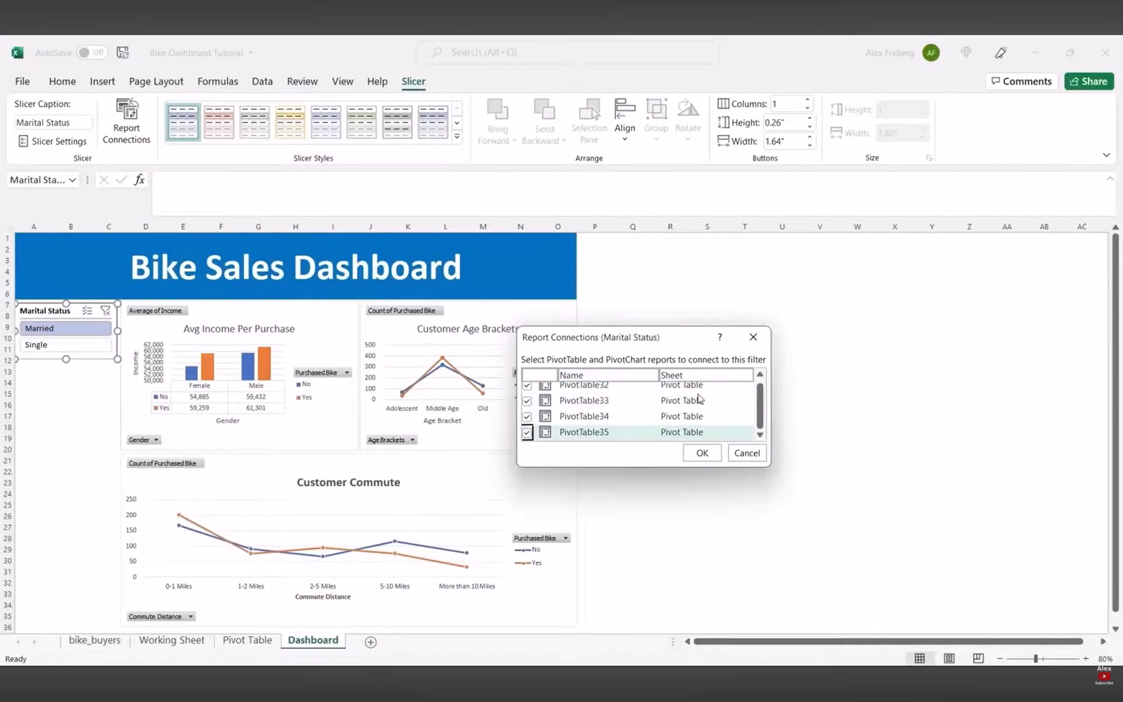
key(space)
key(alt+Tab)
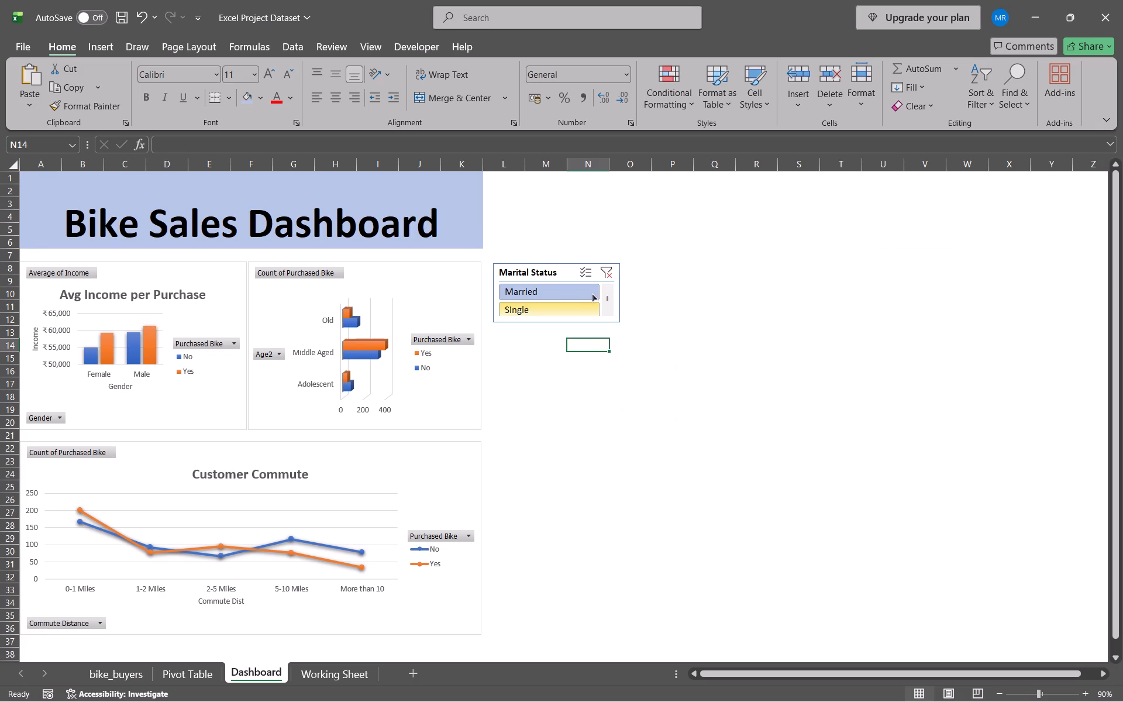
click(568, 270)
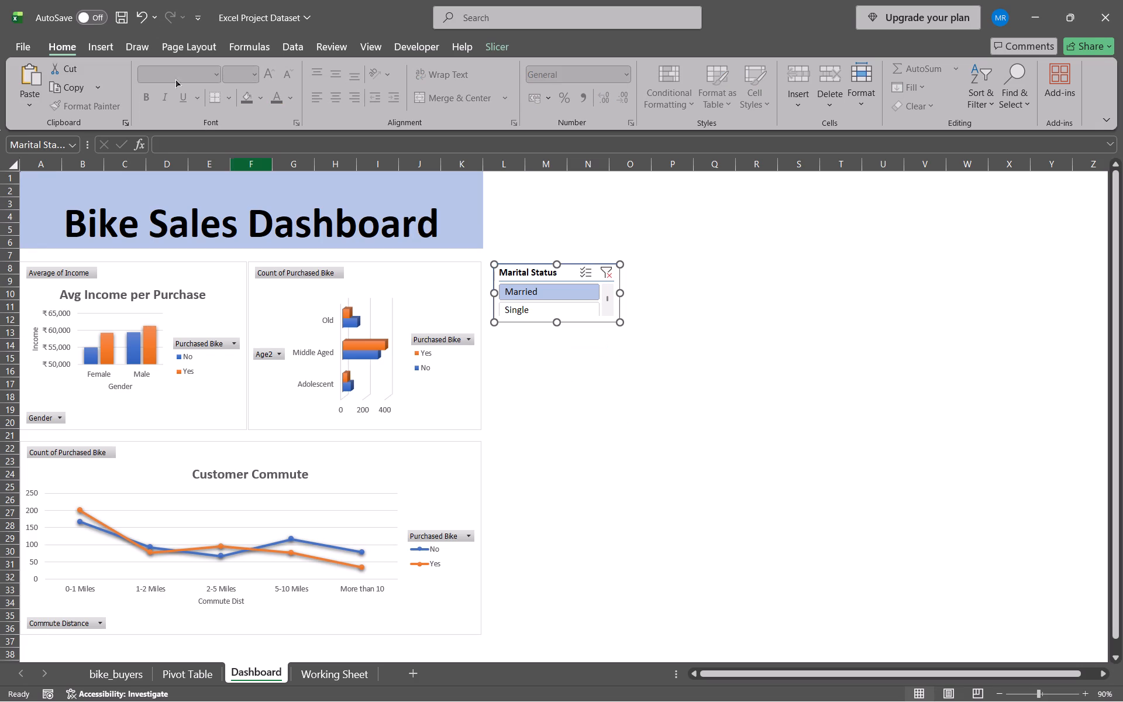
click(183, 280)
key(alt+Tab)
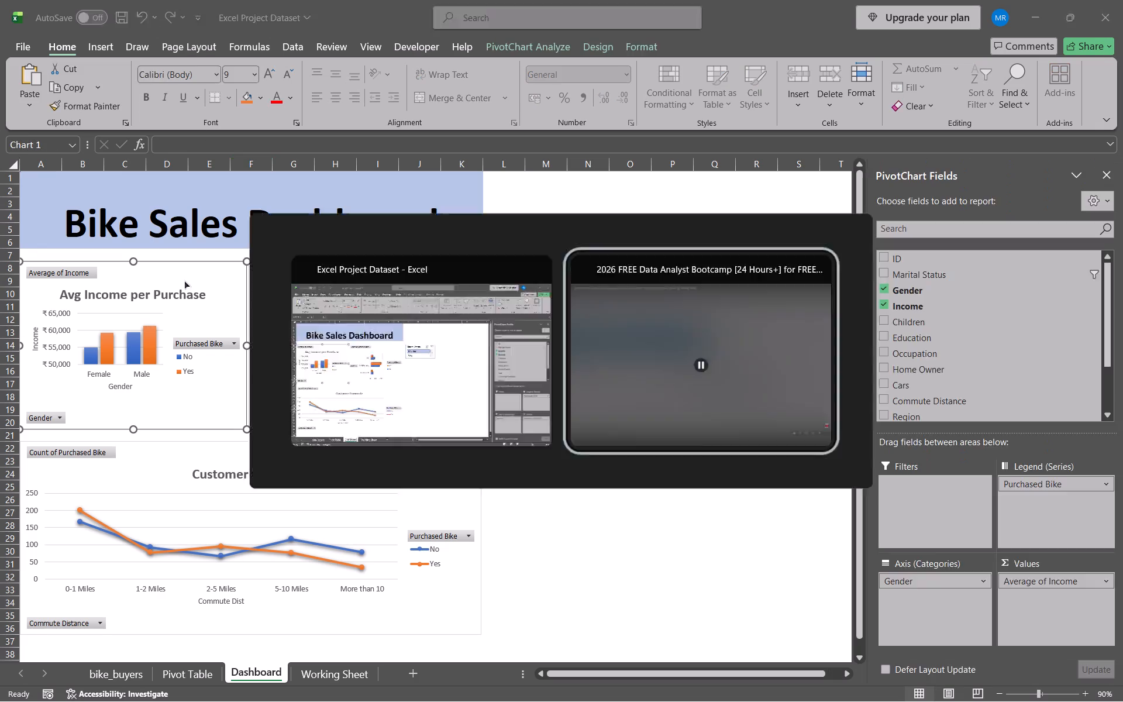
key(space)
key(Left)
key(Left)
key(Left)
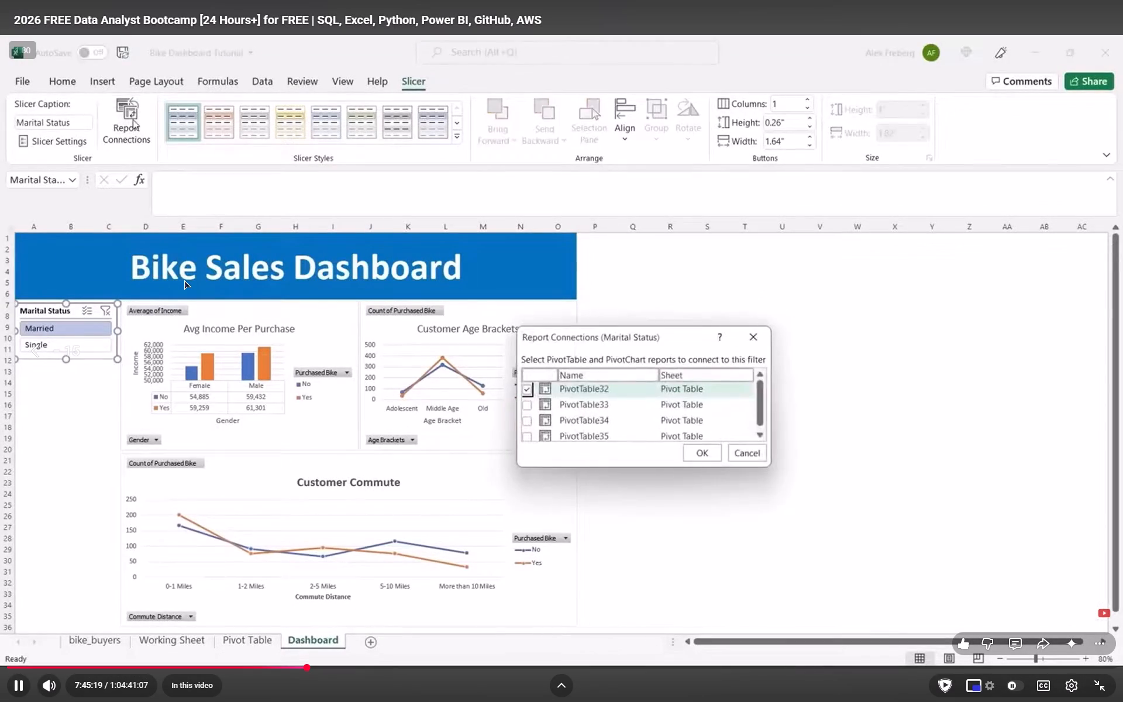
key(Left)
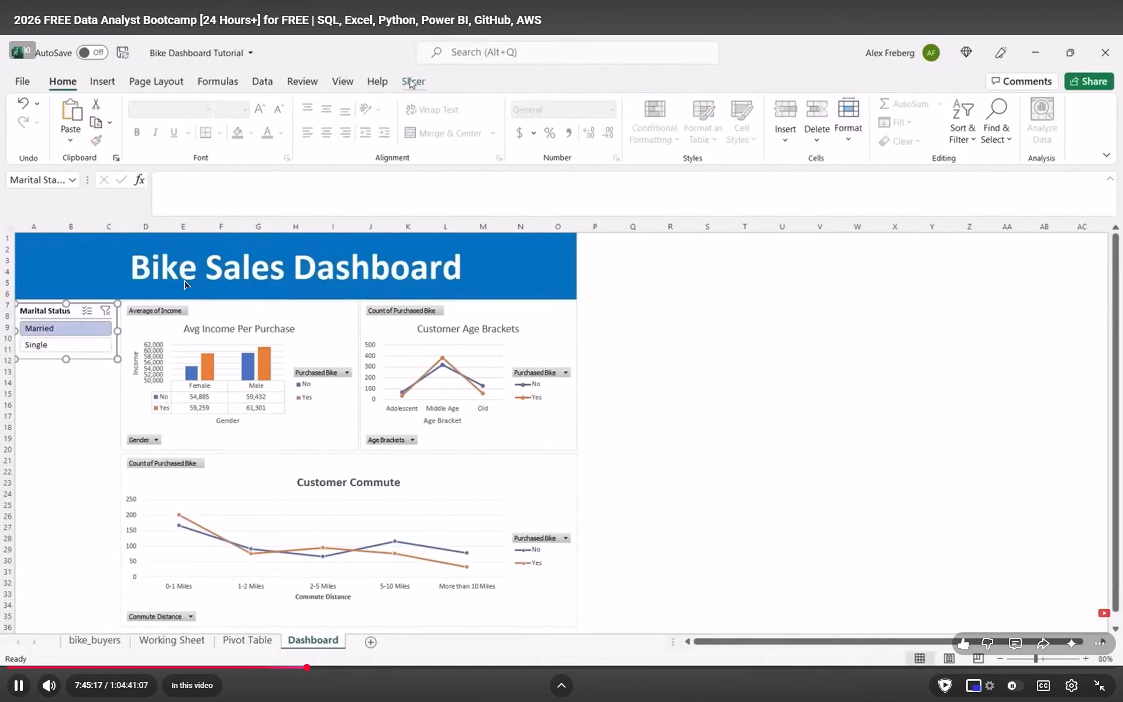
key(space)
In Excel, connect the Marital Status slicer to PivotTable2 and PivotTable3 as well through Report Connections.
key(alt+Tab)
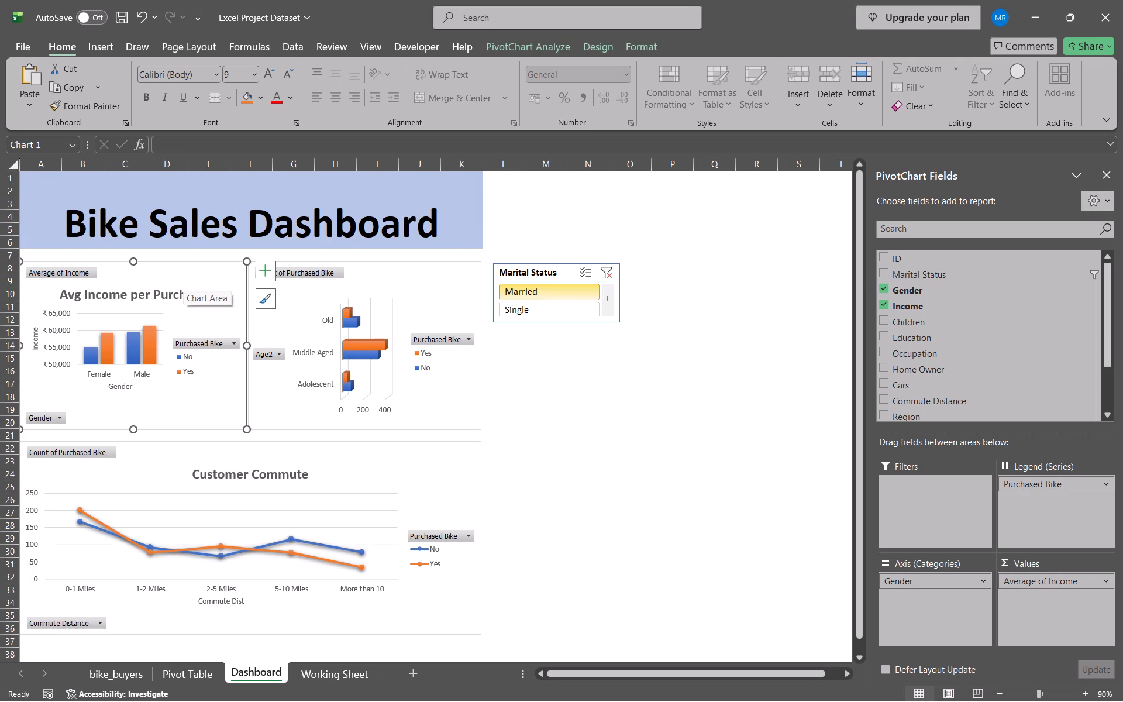
click(567, 267)
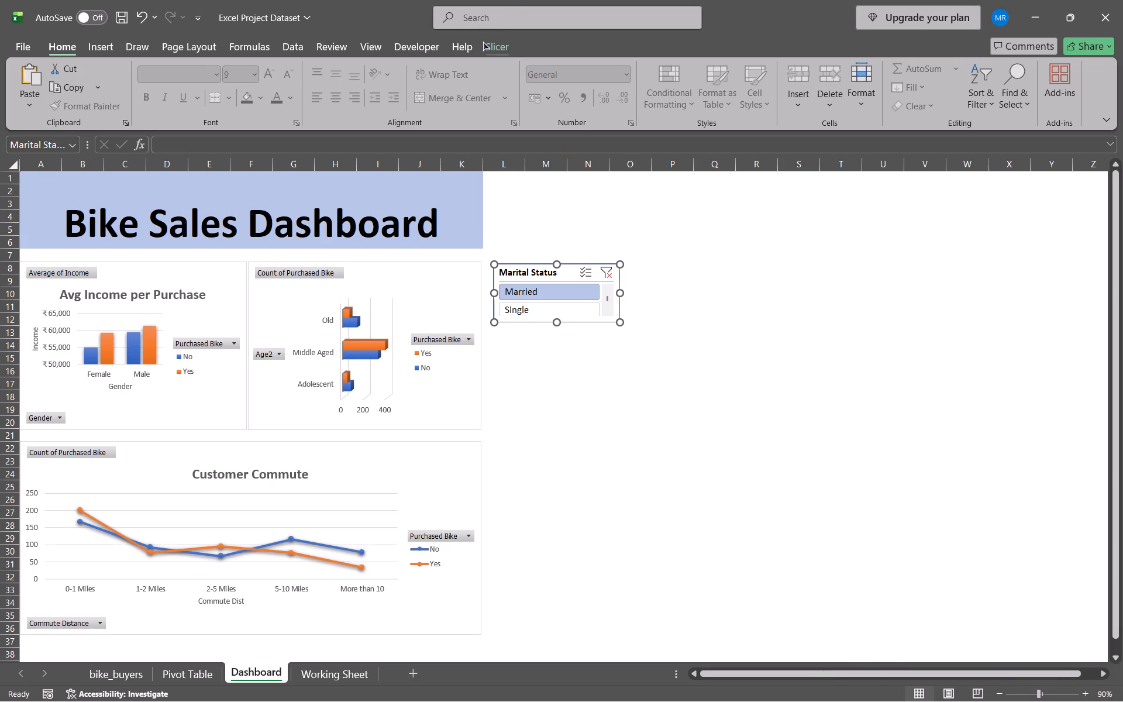
click(484, 41)
click(115, 75)
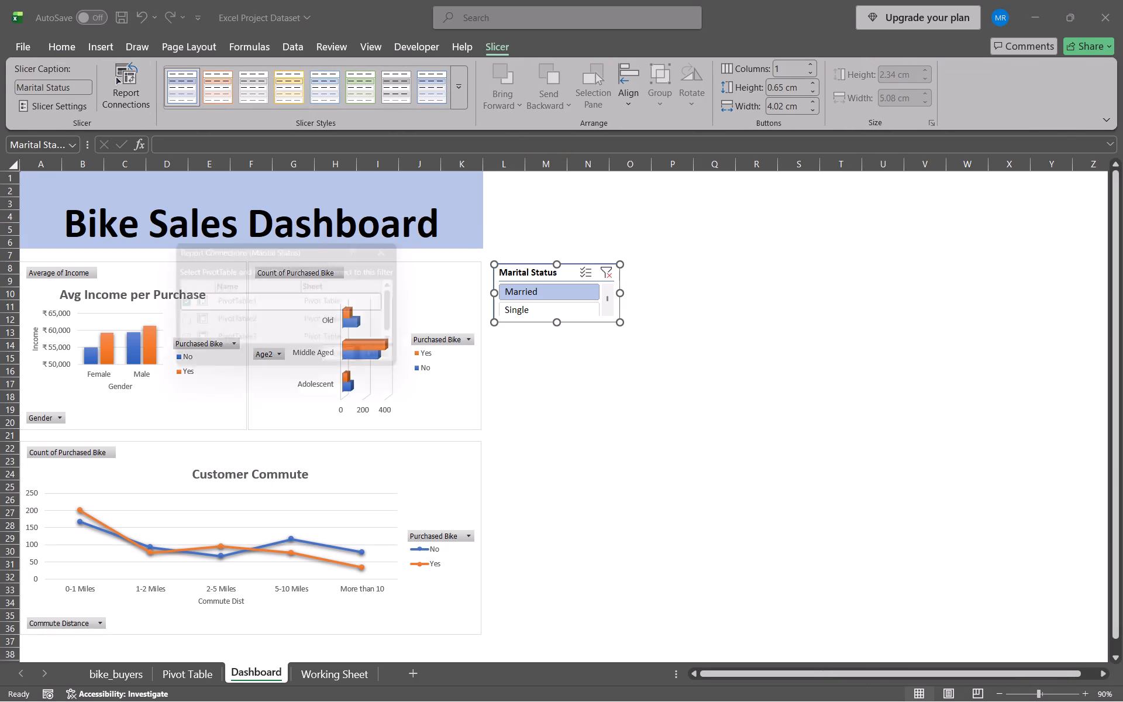
scroll(257, 320, down, 1)
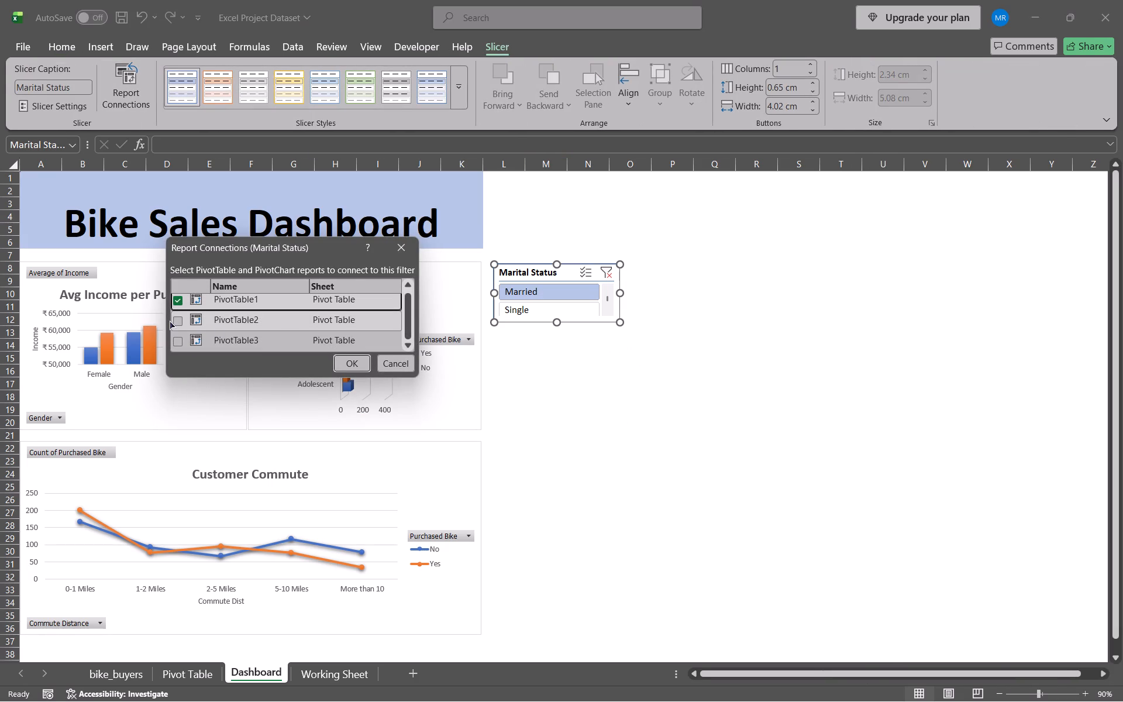
click(173, 320)
click(175, 336)
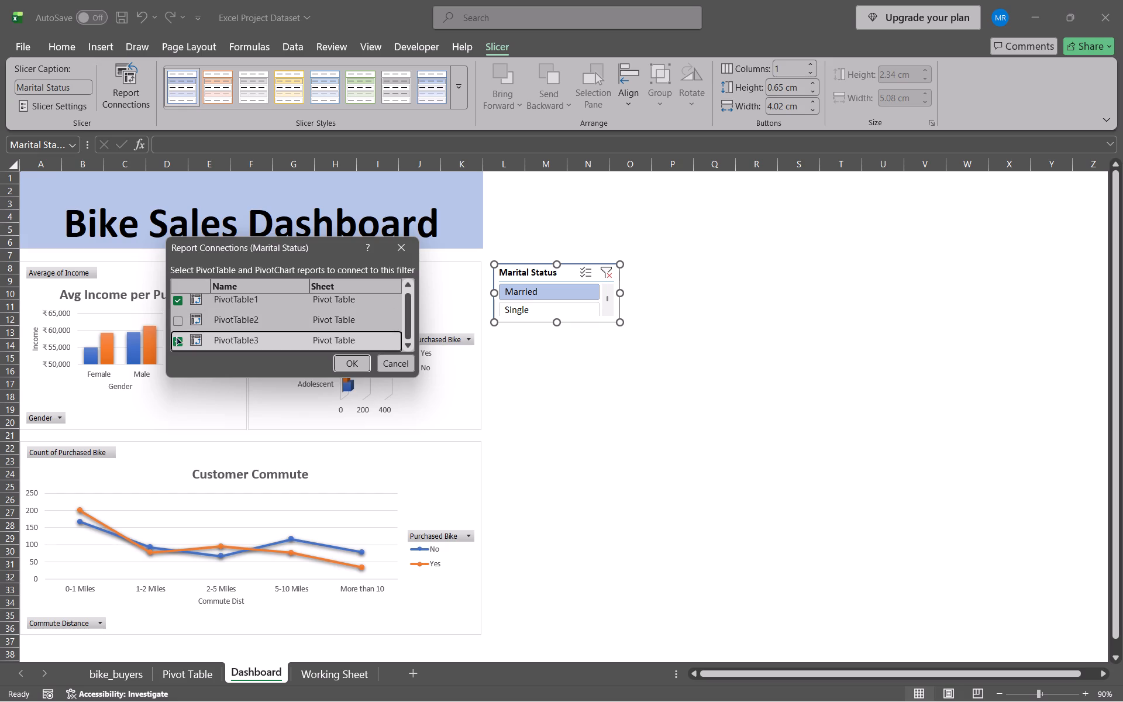
click(177, 320)
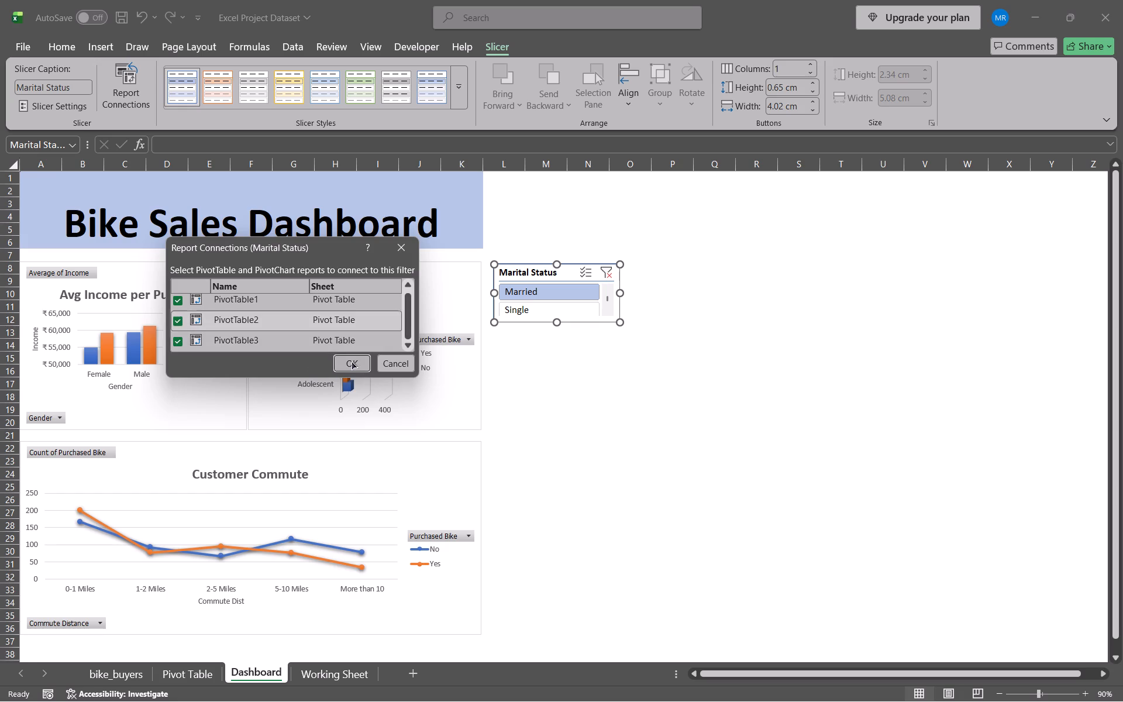
click(350, 360)
In Notion, complete the slicer line with "then select the attribute that you want" and start a new line.
key(alt+Tab)
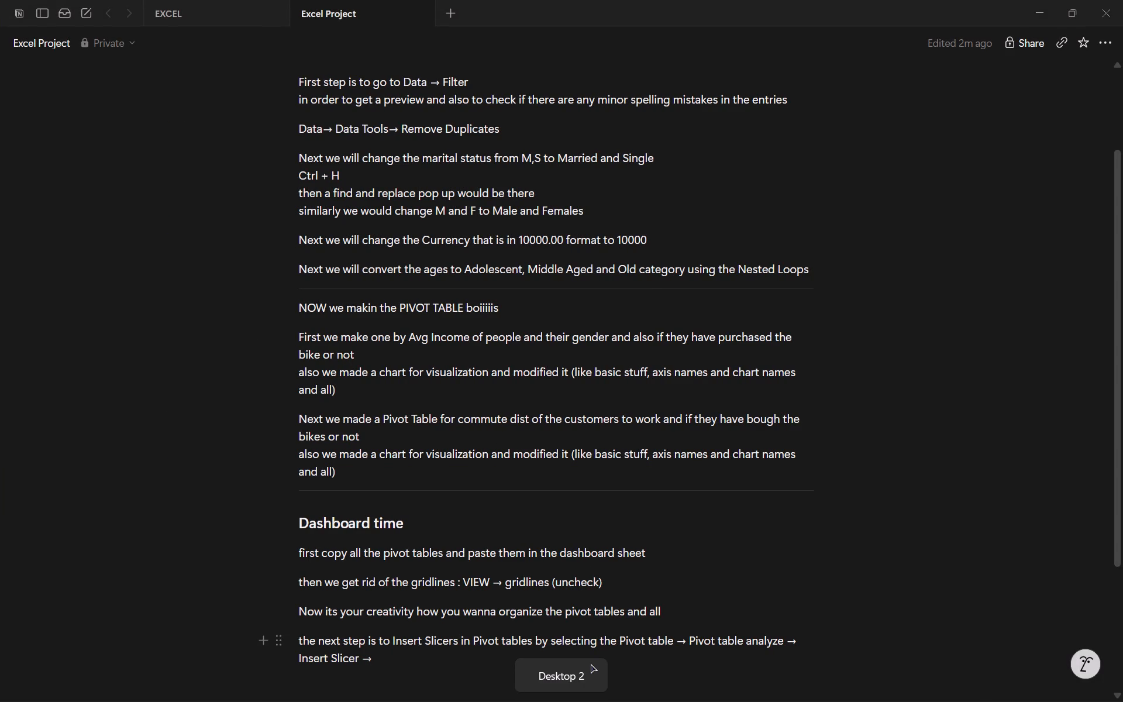
key(space)
text(the)
key(space)
key(BackSpace)
text(n a)
key(BackSpace)
text(select the attribute that you want)
key(space)
key(Return)
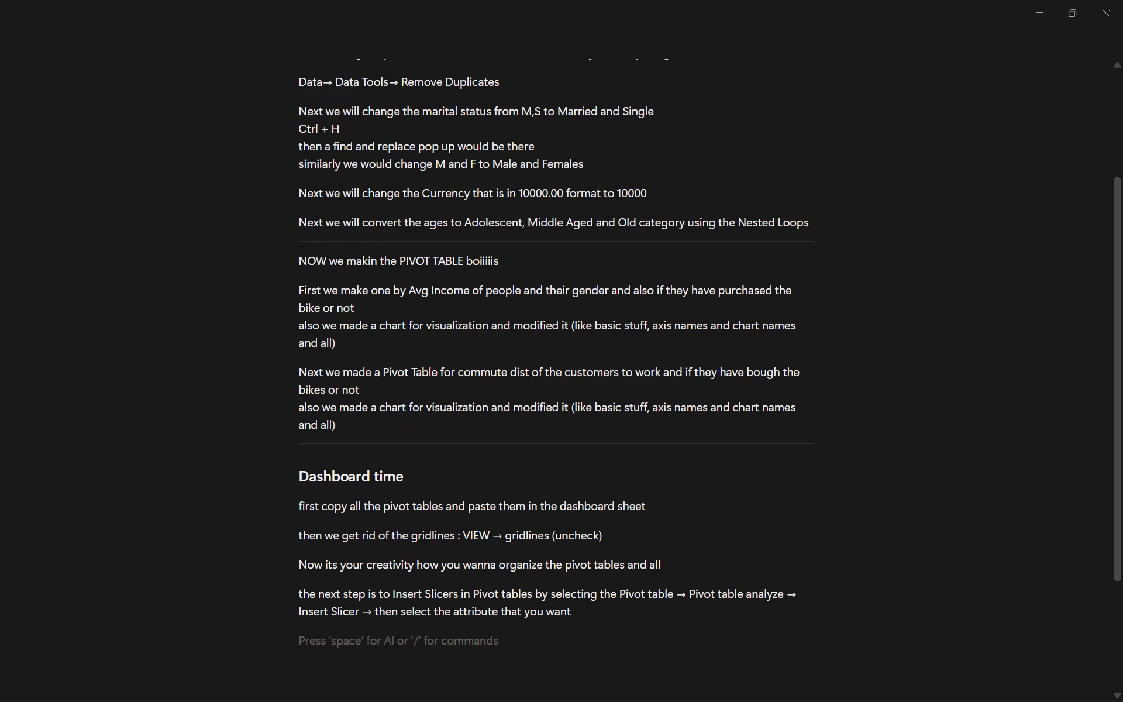
Write the note "But this would only be the slicer for the selected Pivot table" below the Insert Slicer line.
text(But h)
key(BackSpace)
text(this would only be the si)
key(BackSpace)
text(licer for the)
key(space)
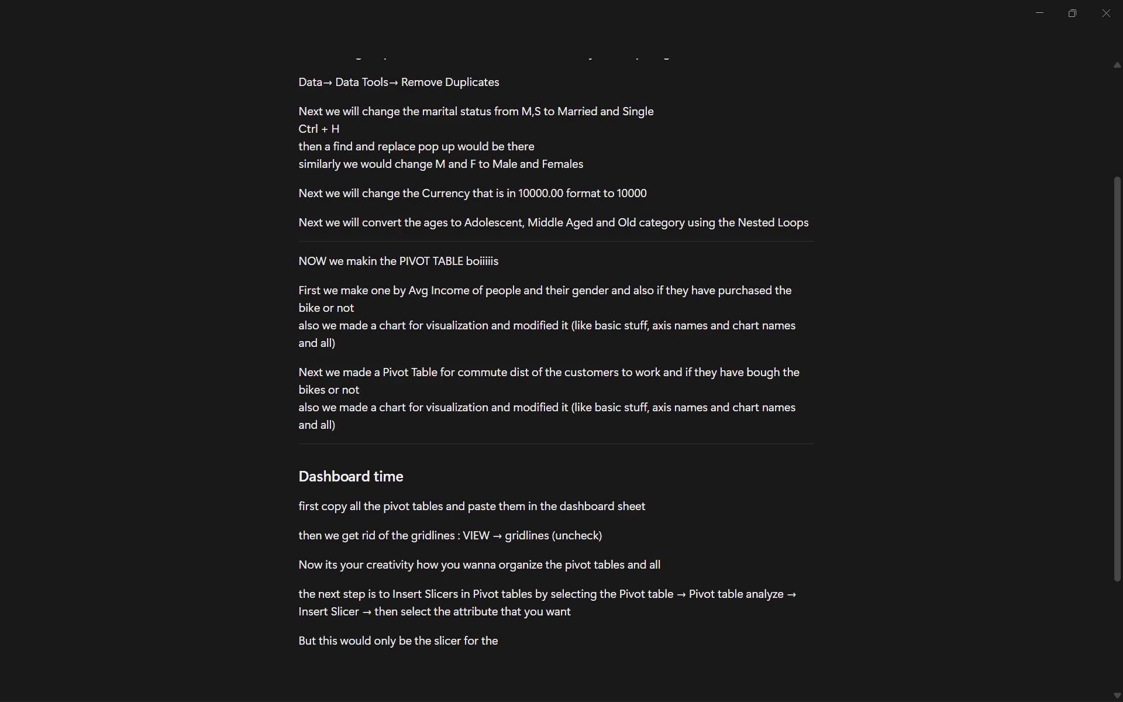
text(selected Pivot table to)
key(space)
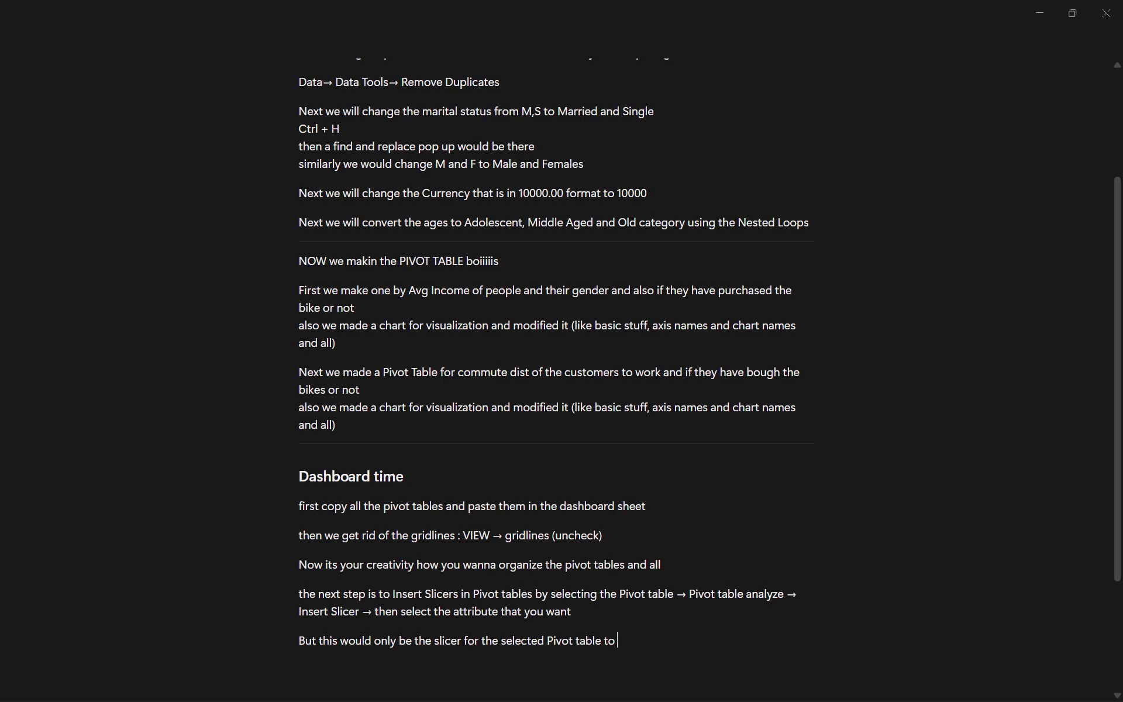
key(BackSpace)
key(BackSpace)
key(BackSpace)
key(BackSpace)
Continue the sentence with ", in order to make this the slicer for all the pivot tables".
text(, in order to mmak)
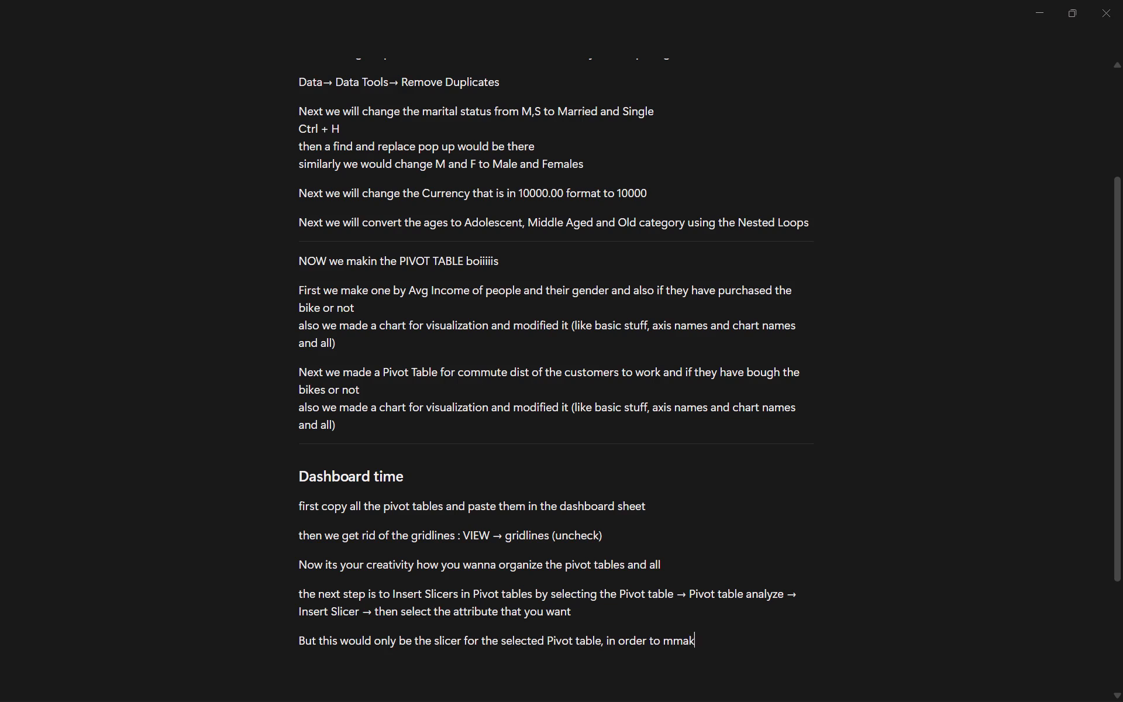
key(BackSpace)
key(BackSpace)
key(BackSpace)
text(ake i)
key(BackSpace)
text(this the slicer for all the pivot tabe)
key(BackSpace)
text(les)
key(space)
Add the line "select the slicer" within the same text block, under the all-pivot-tables sentence.
key(shift+Return)
text(select the slicer)
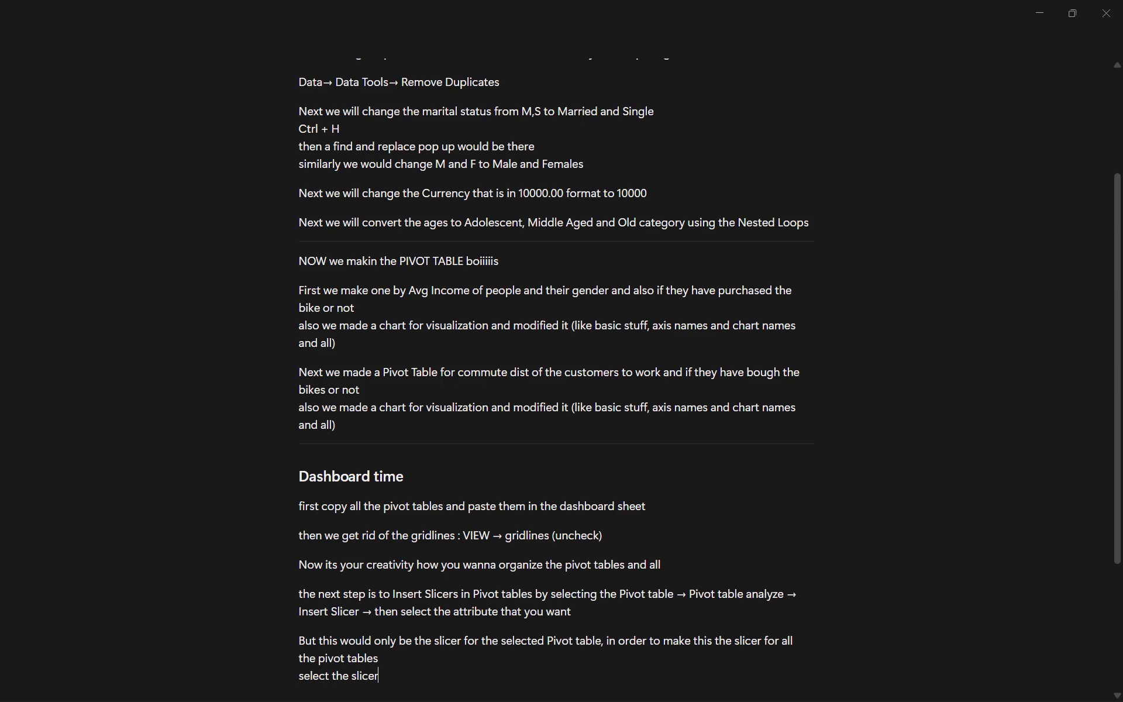
key(space)
Add another line in the same block reading "then from the above bar choose slicer -".
key(shift+Return)
text(then)
key(space)
text(from ther)
key(space)
key(BackSpace)
key(BackSpace)
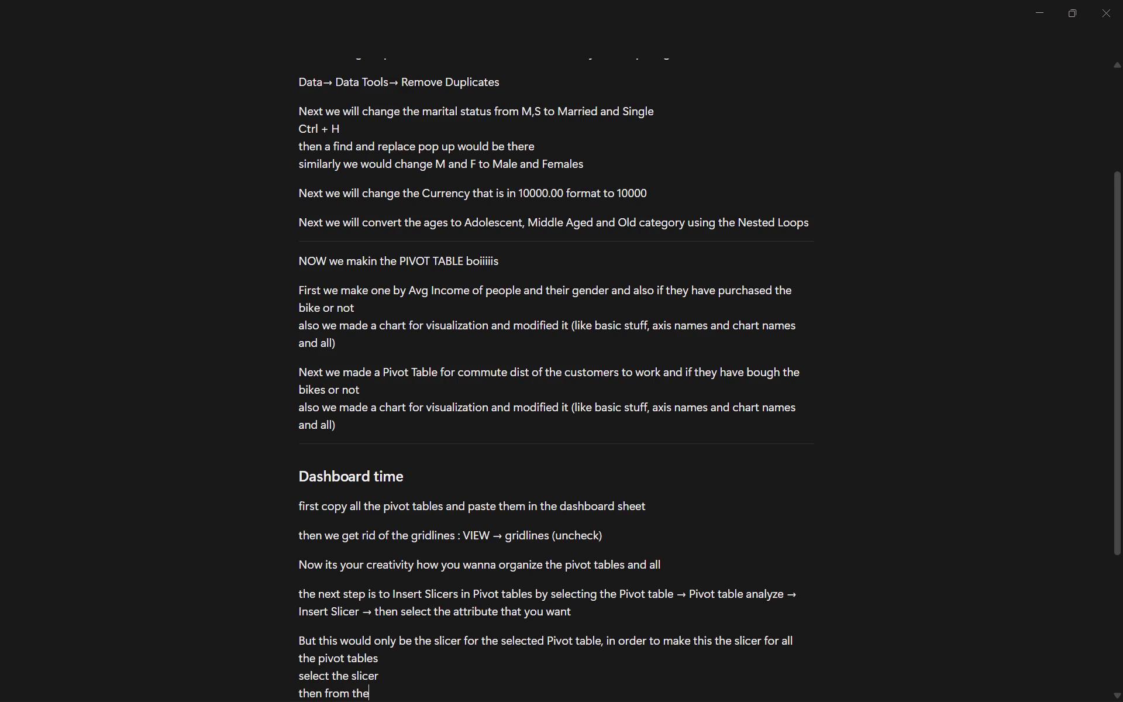
key(space)
key(o)
key(BackSpace)
text(above a)
key(BackSpace)
text(bar slee)
key(BackSpace)
key(BackSpace)
key(BackSpace)
key(BackSpace)
text(choose slicer -?+)
key(BackSpace)
key(BackSpace)
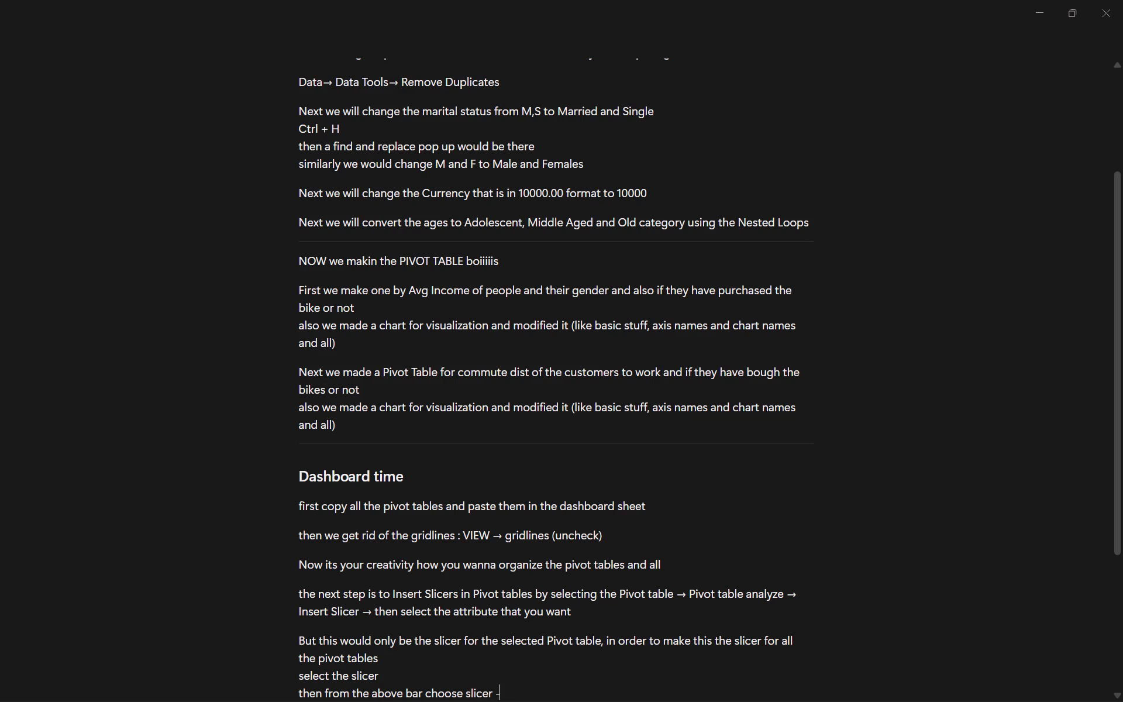
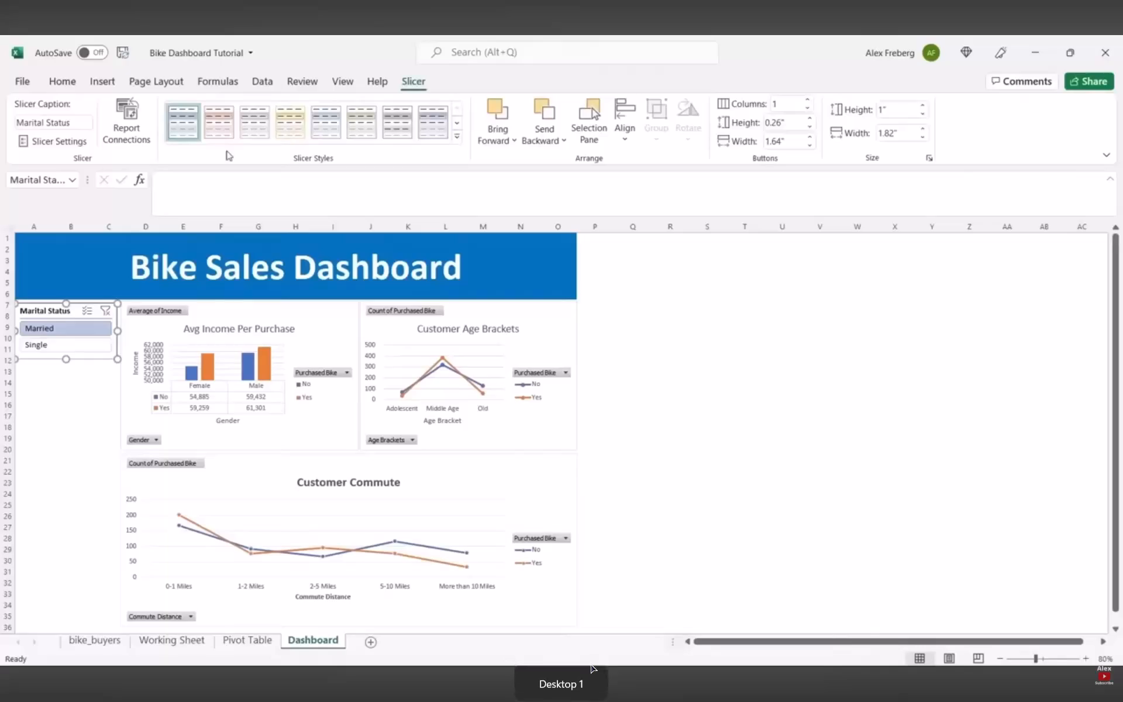
Complete the slicer line with "Report Connections and select all the pivot tables for which you want the slicer to work" and start a new block.
text(Report Comnne)
key(BackSpace)
key(BackSpace)
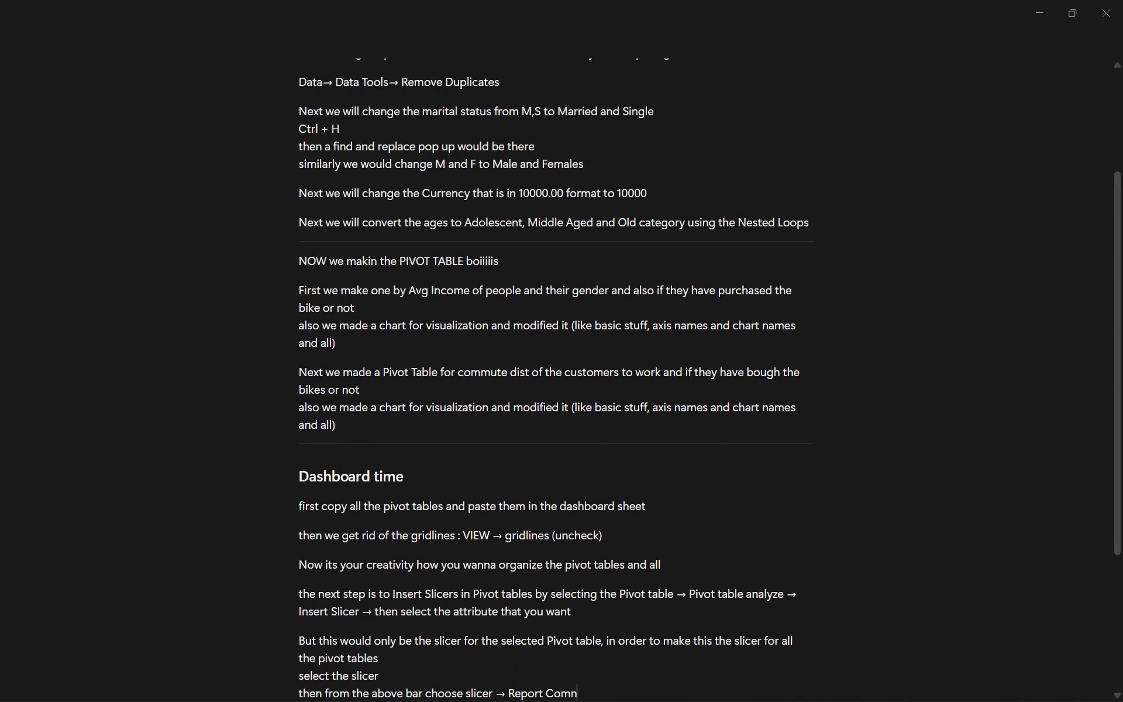
key(BackSpace)
key(BackSpace)
text(nnections an)
key(space)
key(BackSpace)
text(d sle)
key(BackSpace)
key(BackSpace)
text(elect all the pio)
key(BackSpace)
text(vot ta)
text(bles for which you want the se)
key(BackSpace)
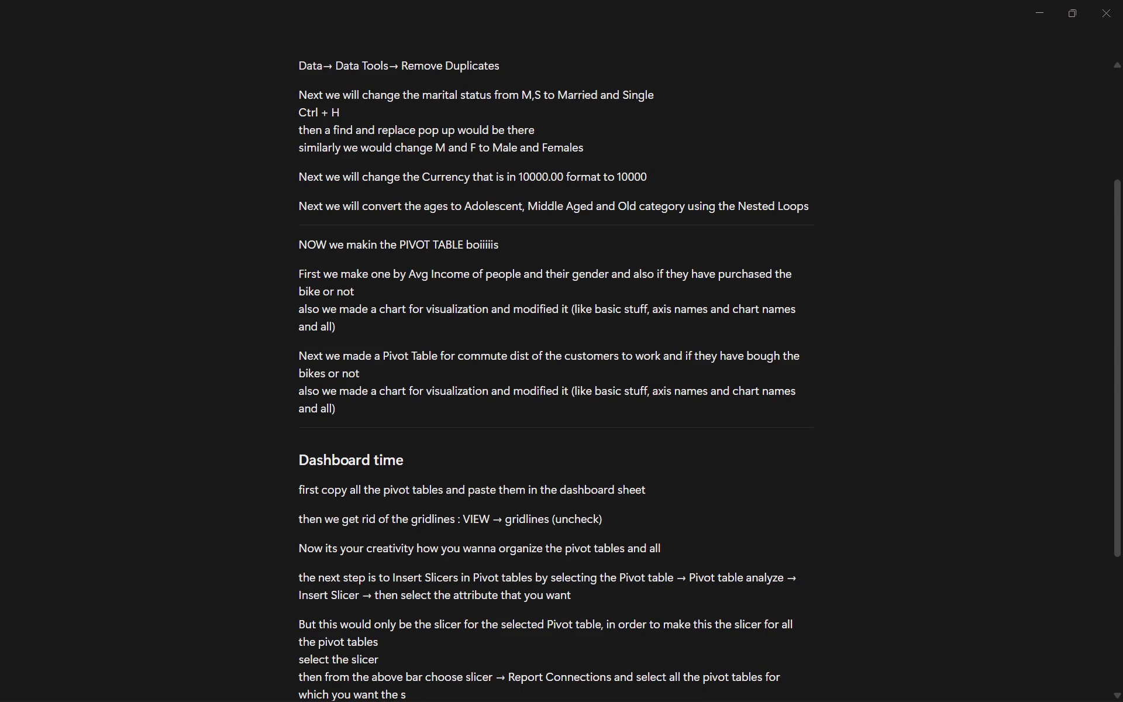
text(licer to work)
key(space)
key(Tab)
key(ctrl+z)
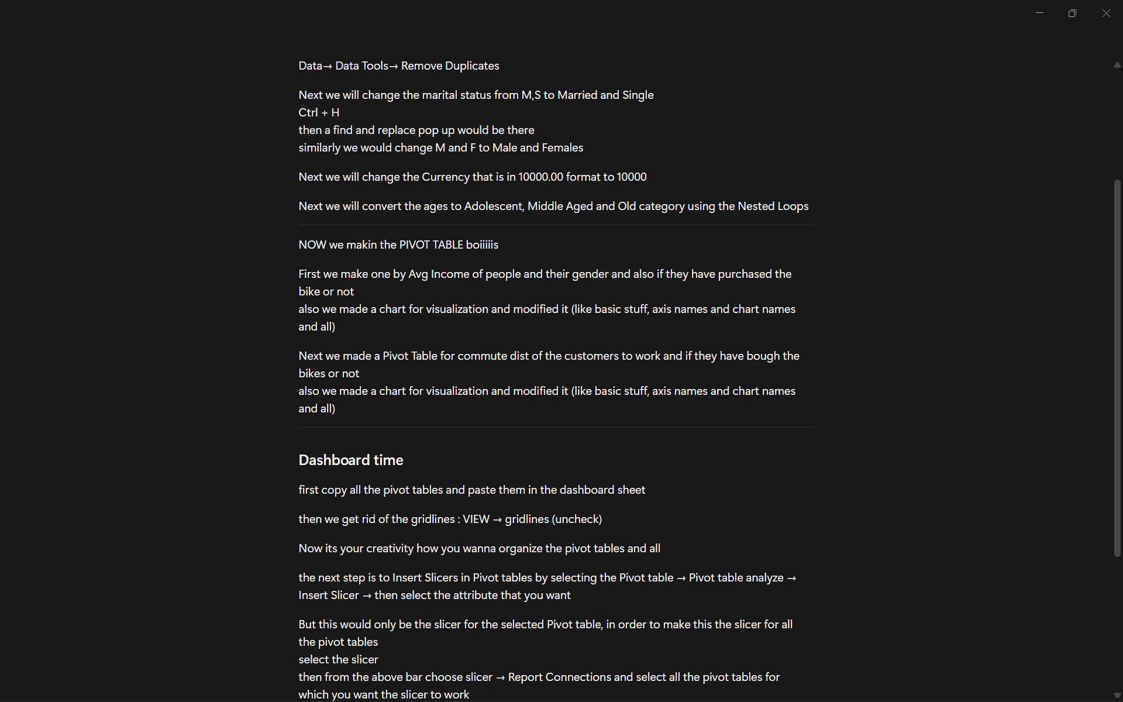
key(Return)
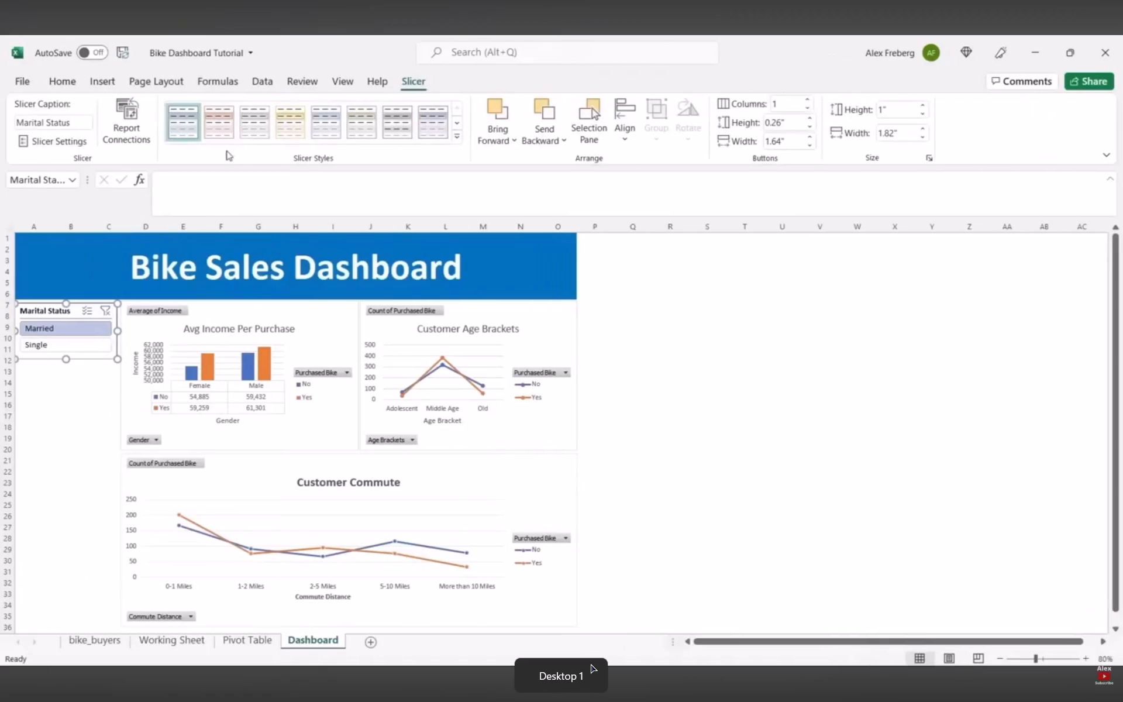
Switch to Excel and test the Marital Status slicer on the dashboard charts by alternating between Married and Single, ending on Single.
key(alt+Tab)
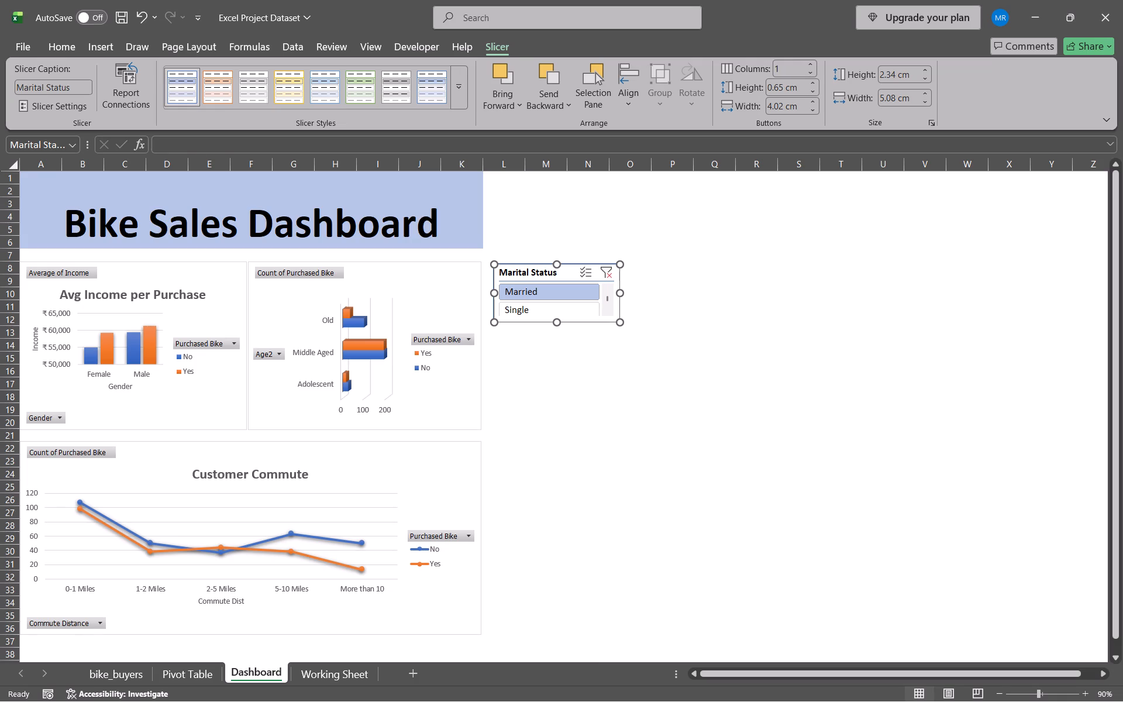
click(559, 309)
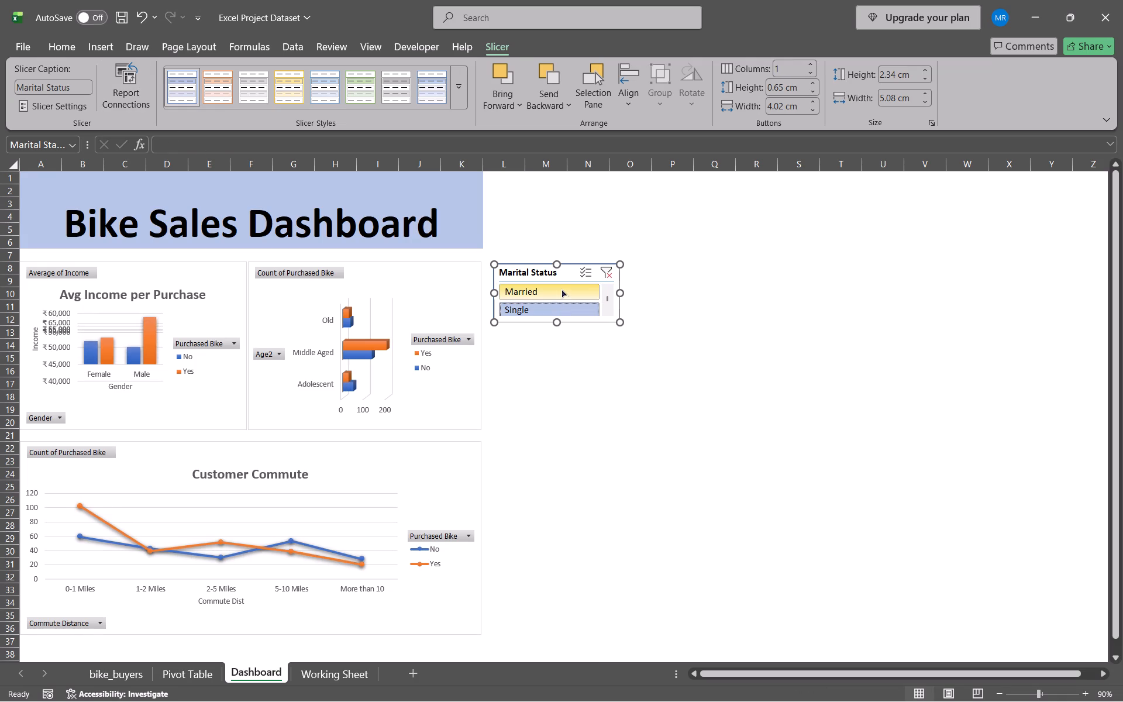
click(560, 288)
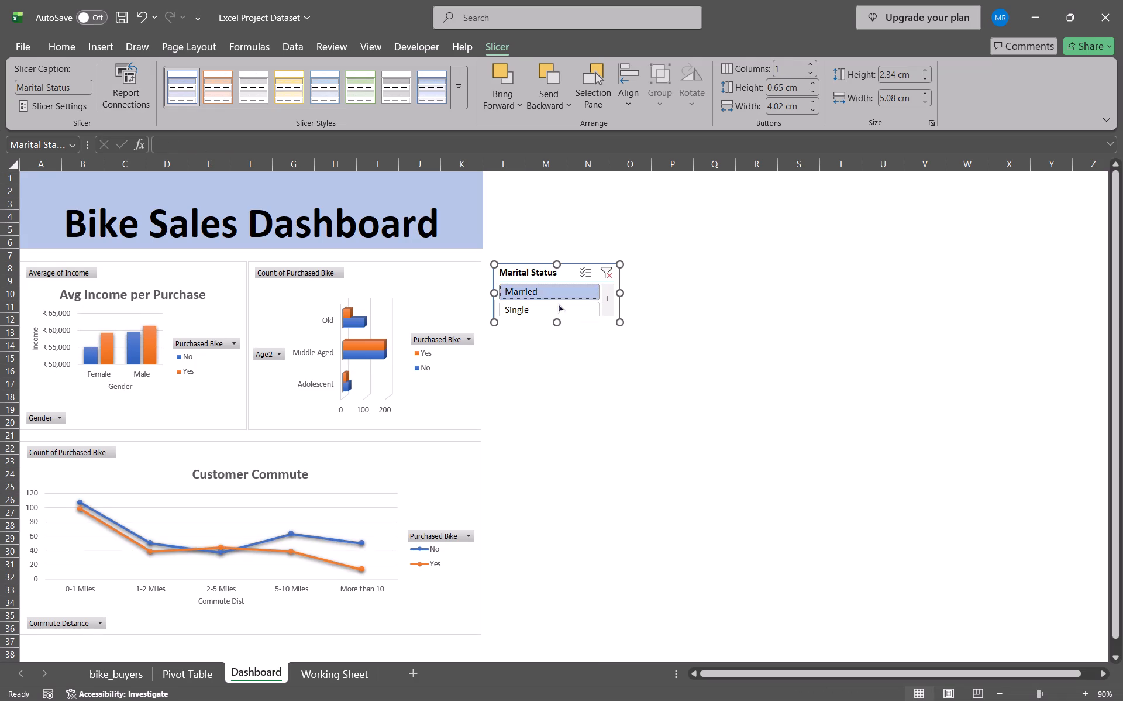
click(557, 303)
click(586, 270)
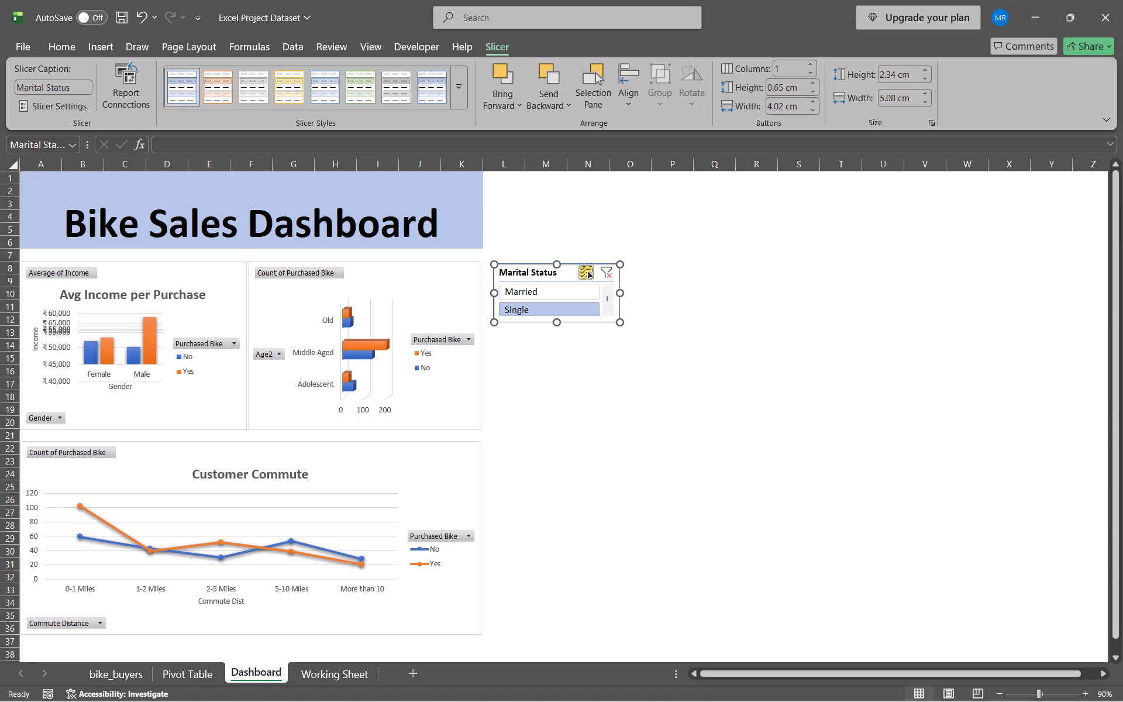
click(591, 271)
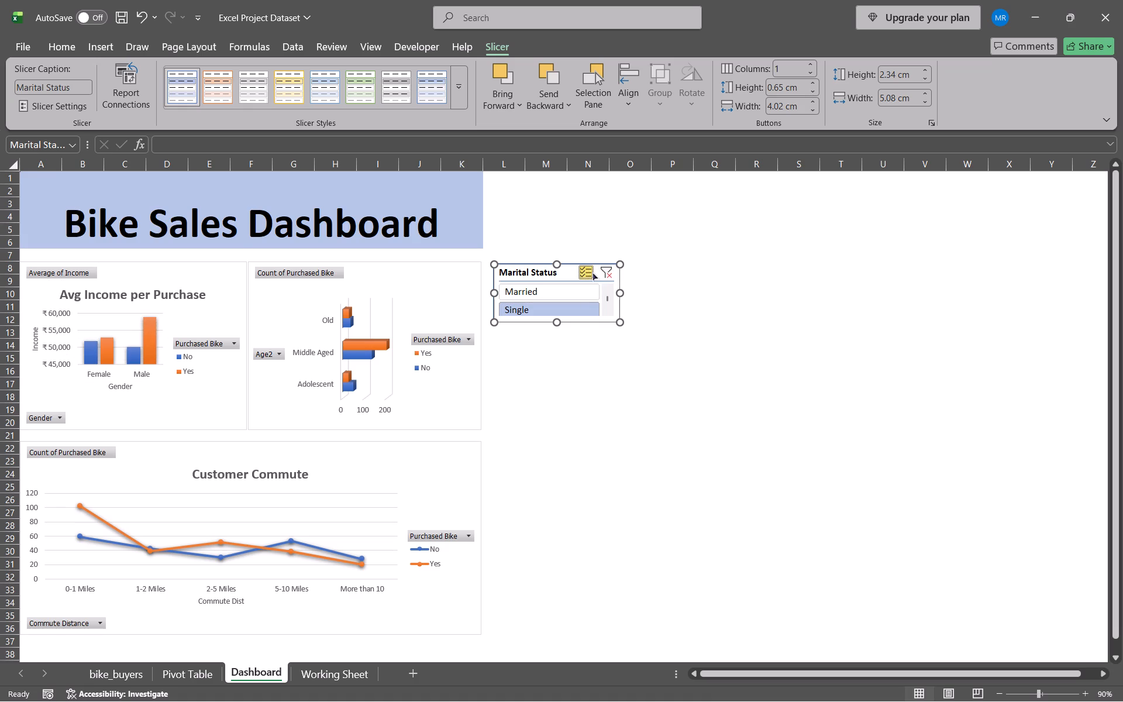
click(549, 290)
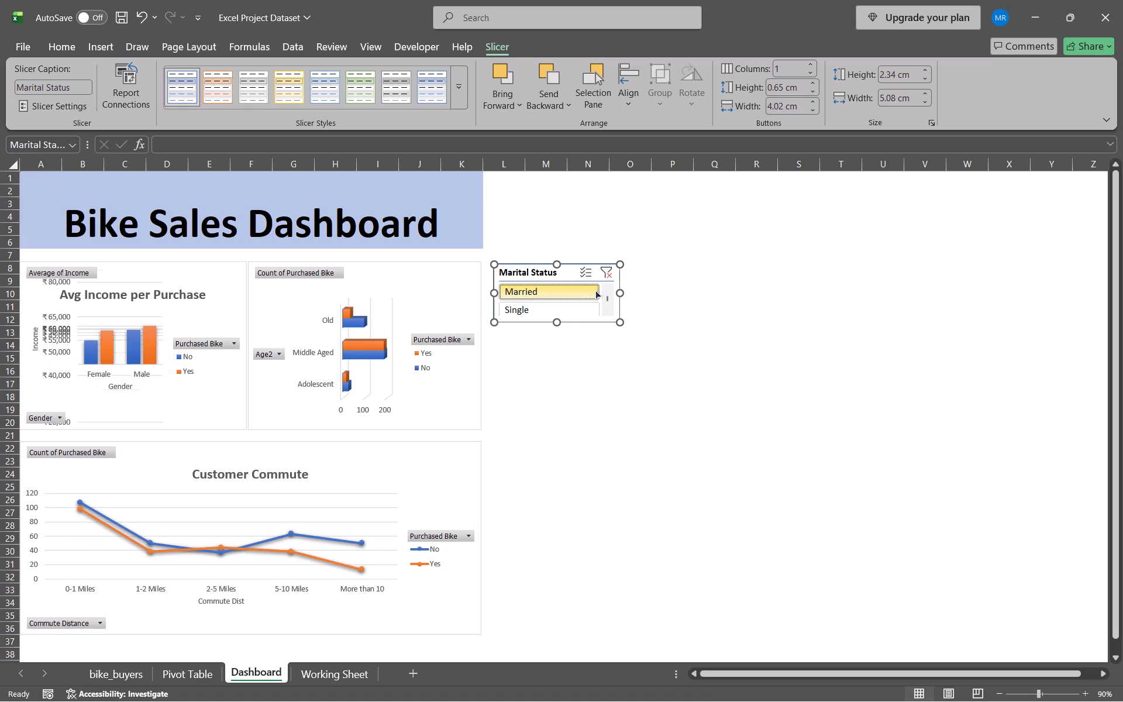
click(606, 294)
drag(606, 294, 563, 304)
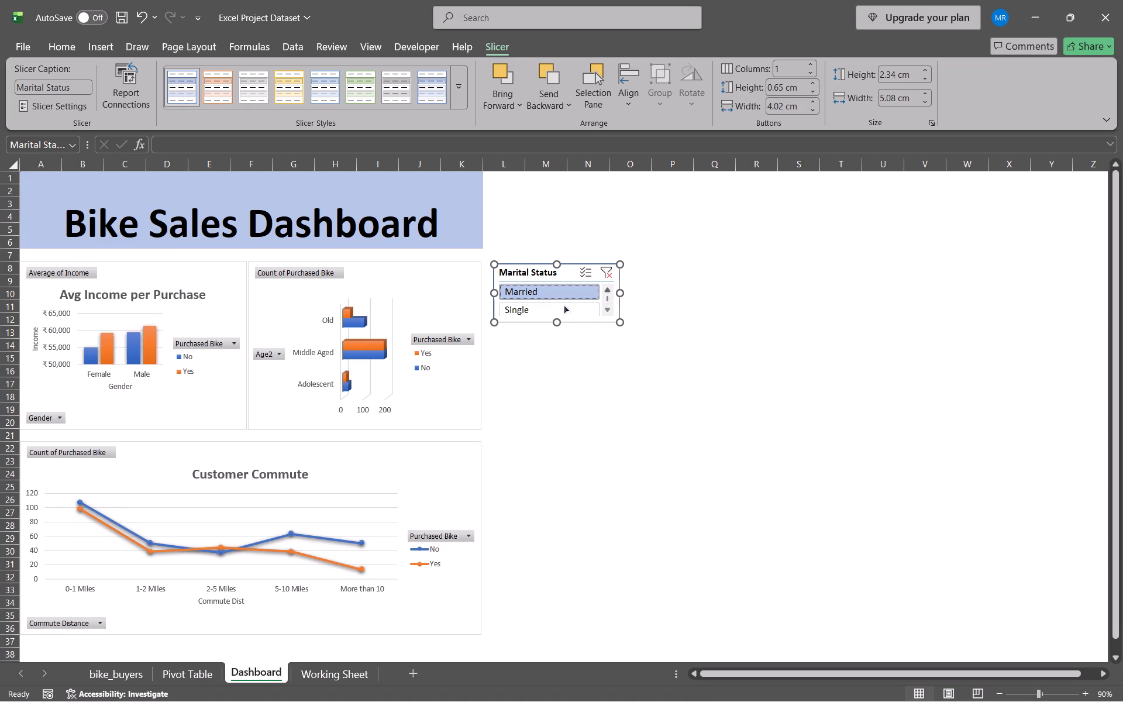
click(563, 304)
click(563, 294)
click(553, 302)
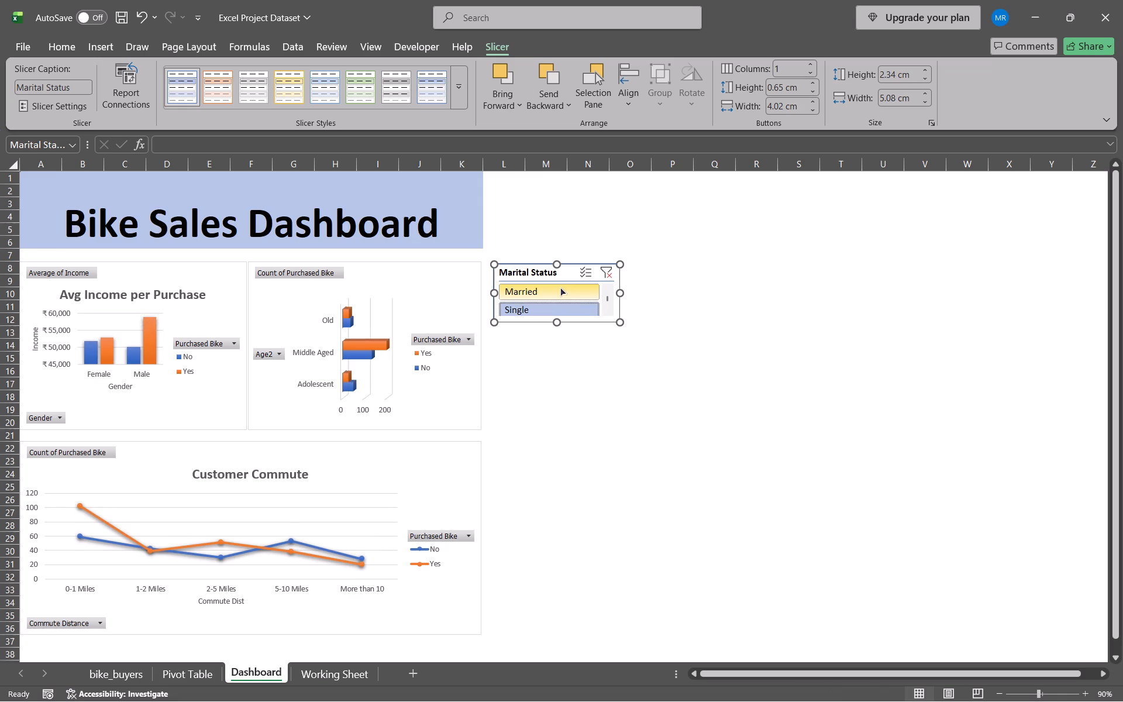
click(559, 287)
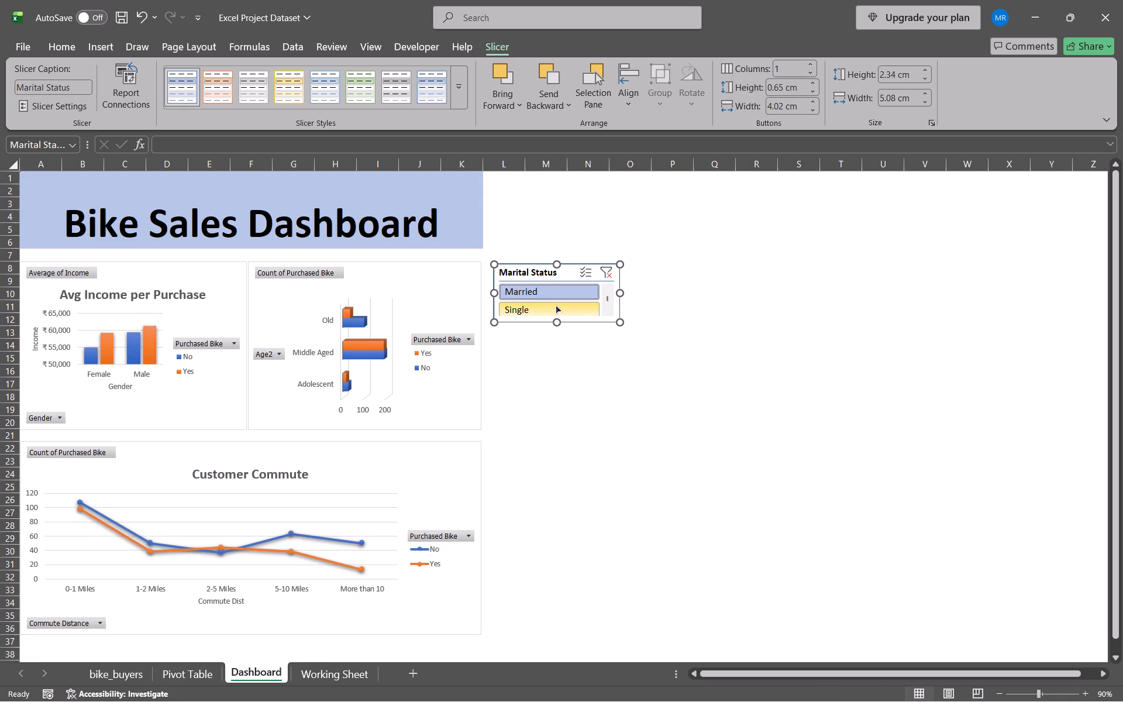
click(554, 304)
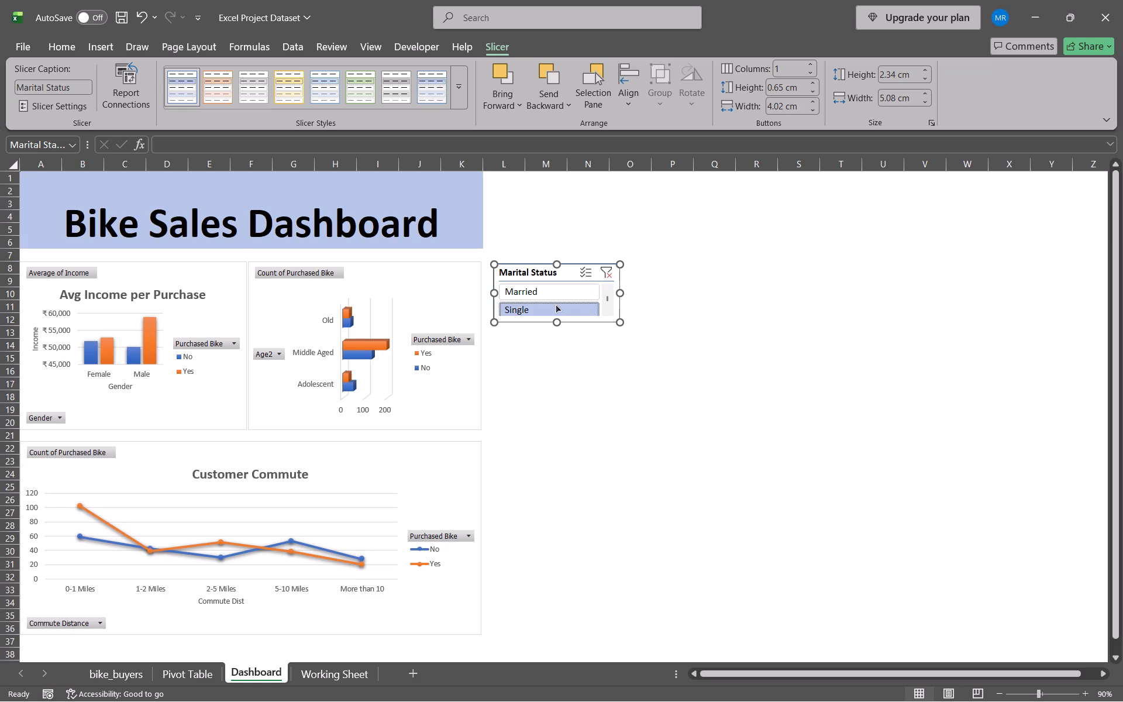
Switch back to the bootcamp tutorial video in the browser and resume playback.
key(alt+Tab)
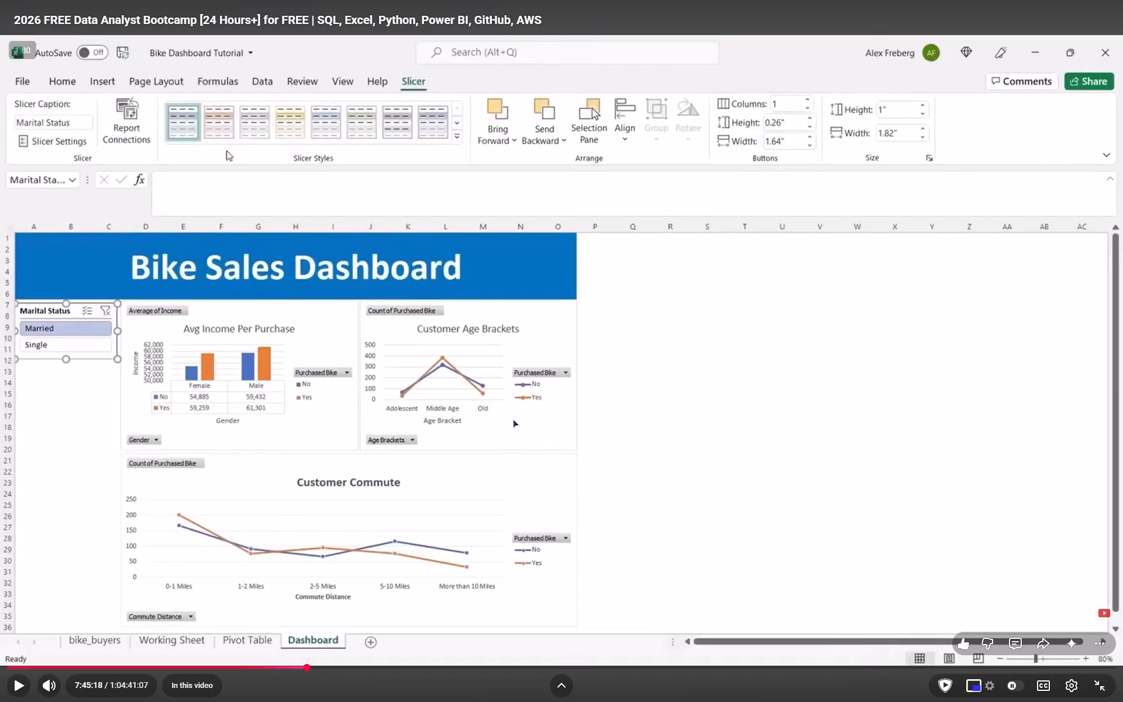
click(512, 418)
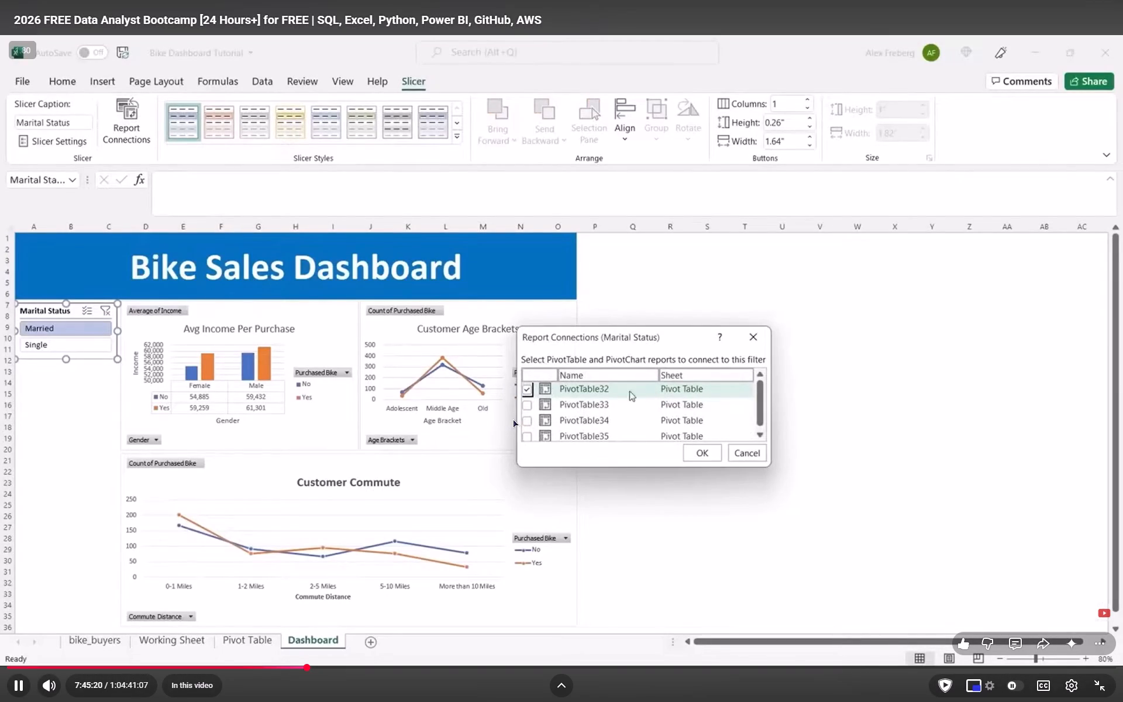
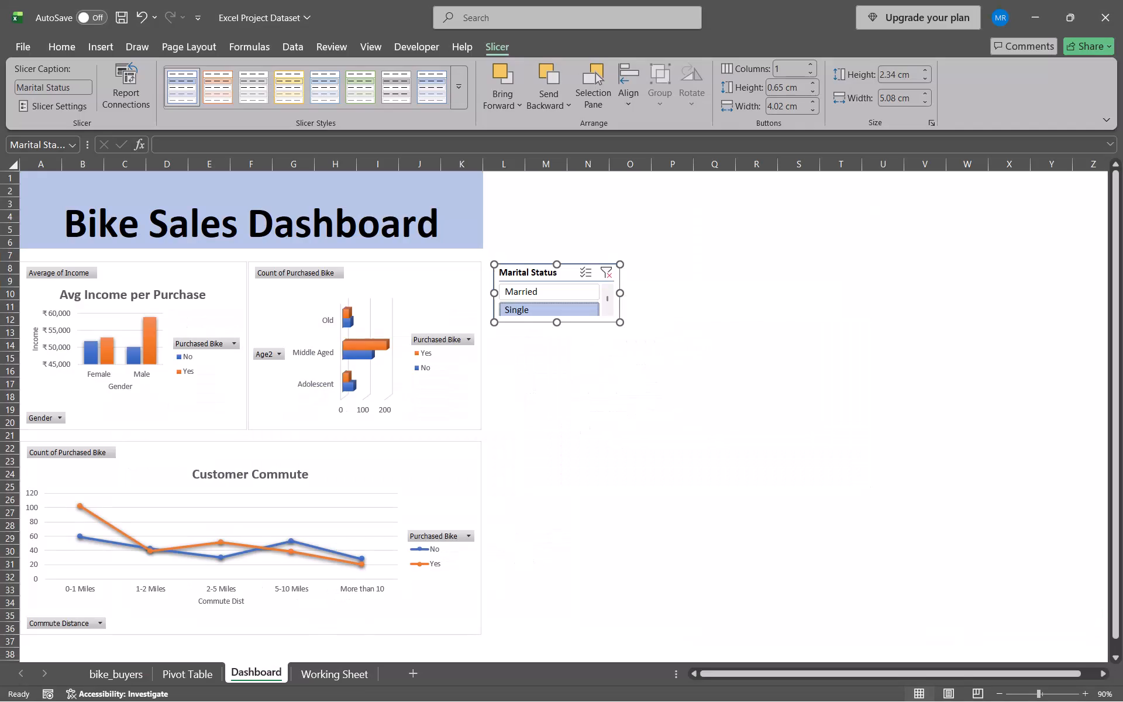
Insert Education and Region slicers from the age-bracket bar chart on the dashboard.
click(419, 275)
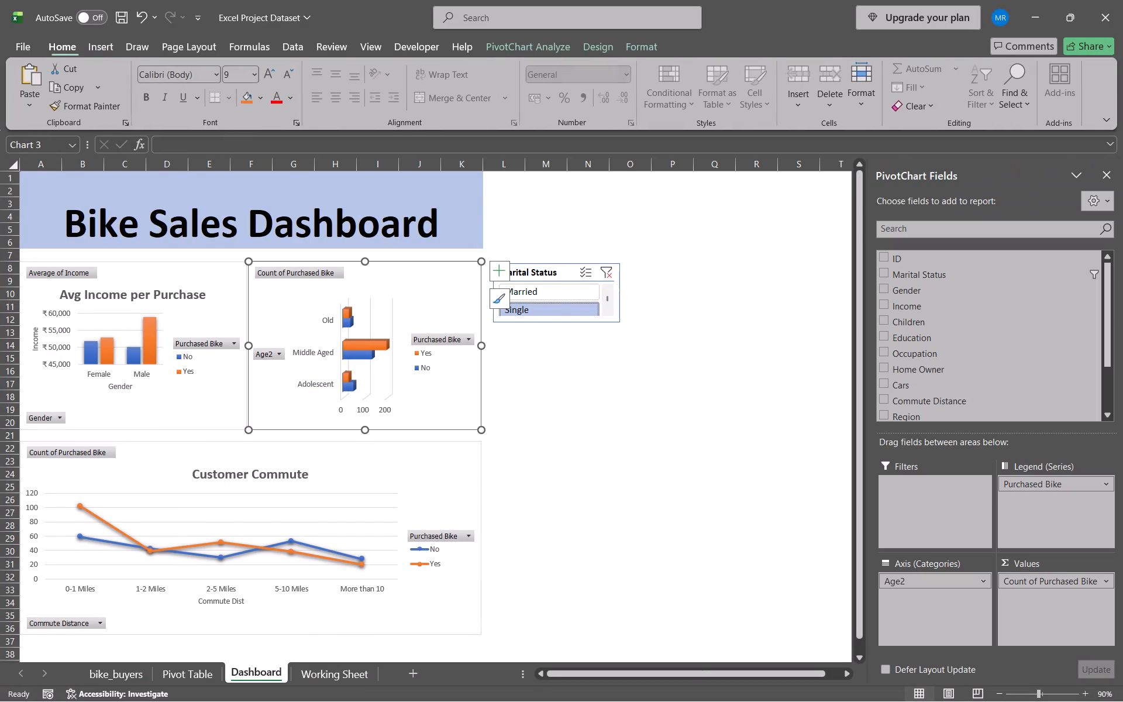
click(545, 39)
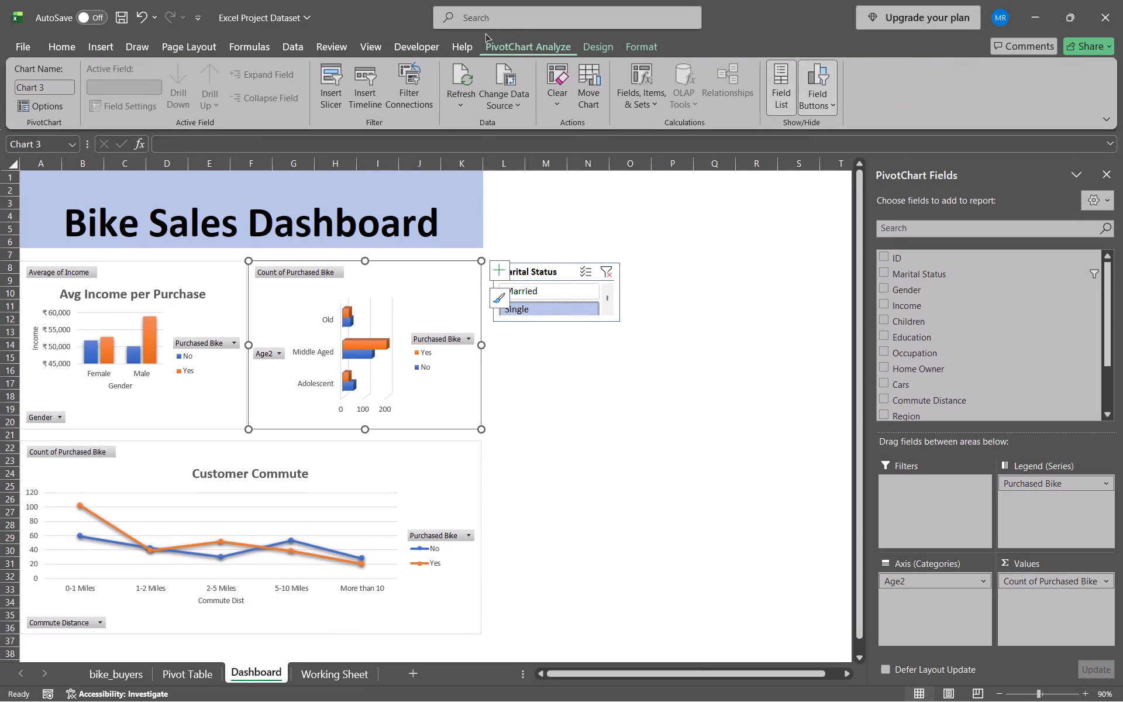
click(344, 71)
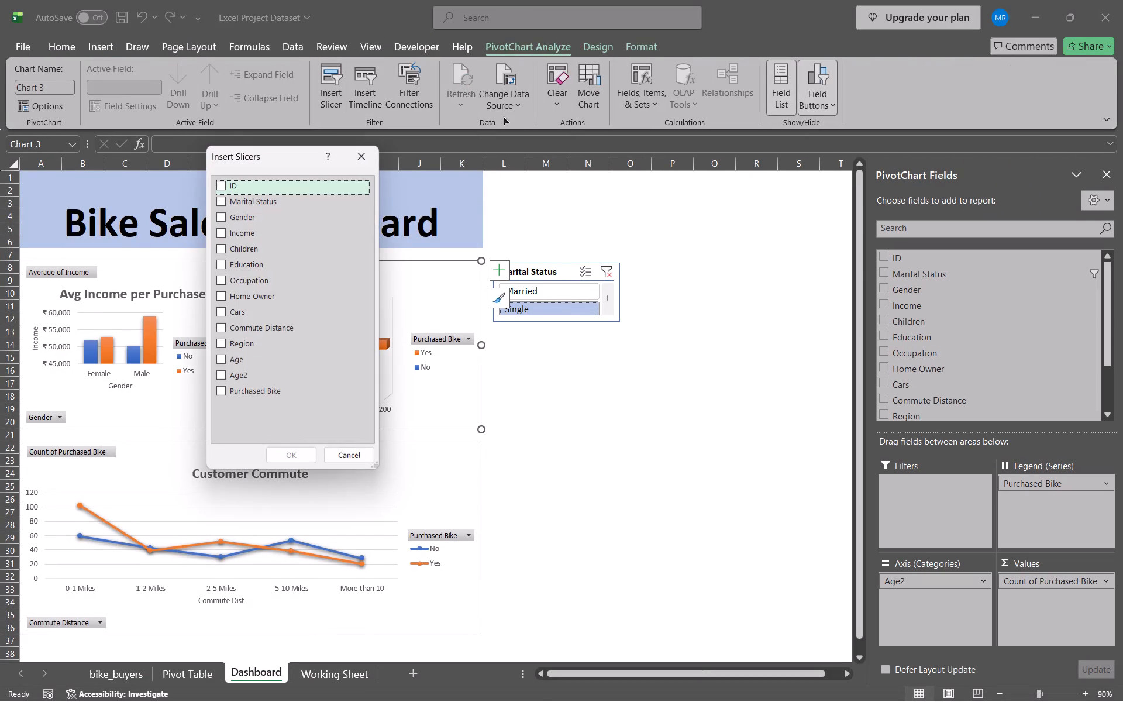
click(225, 265)
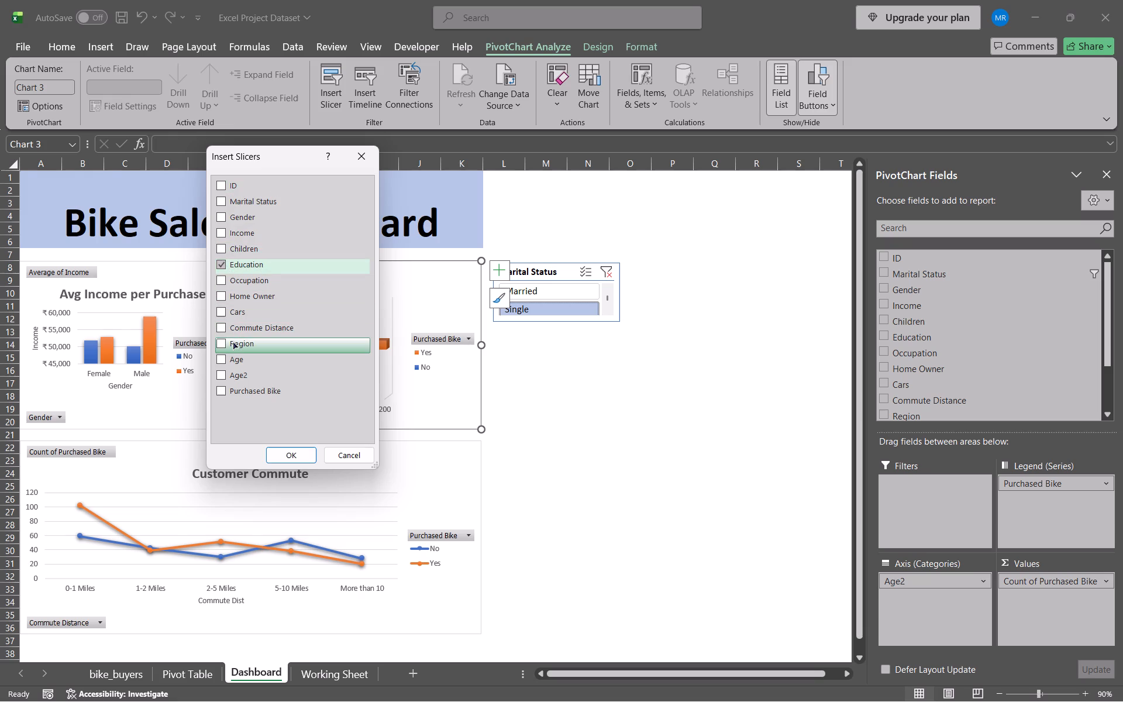
click(232, 340)
click(222, 345)
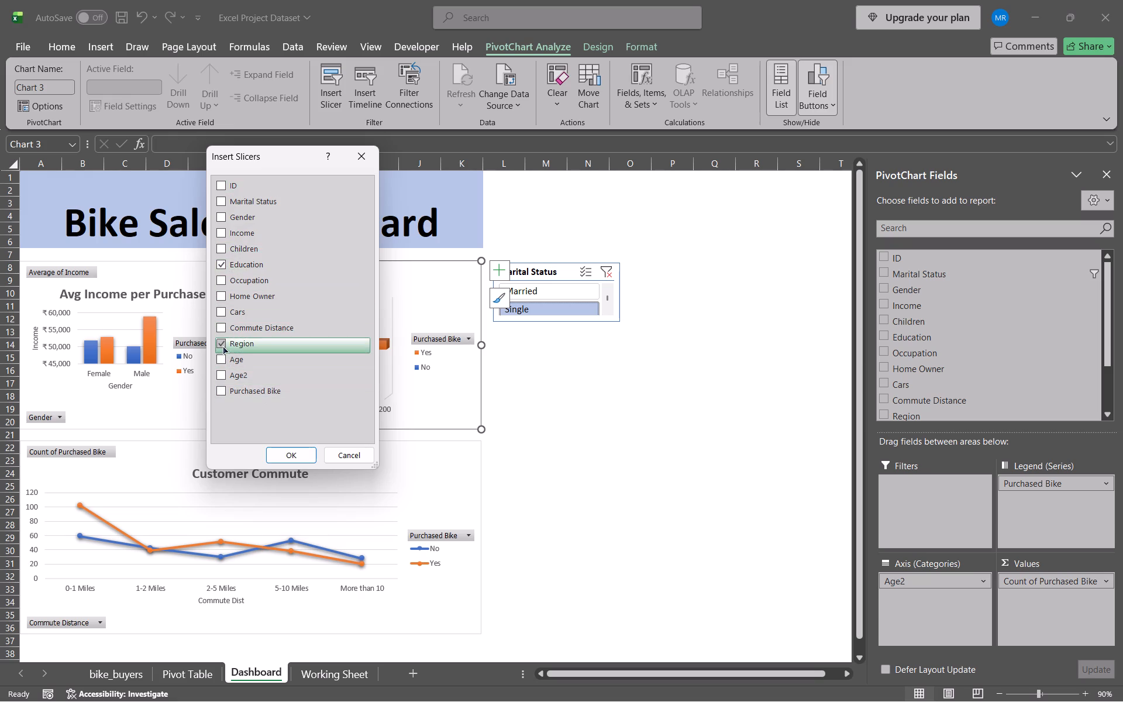
click(302, 449)
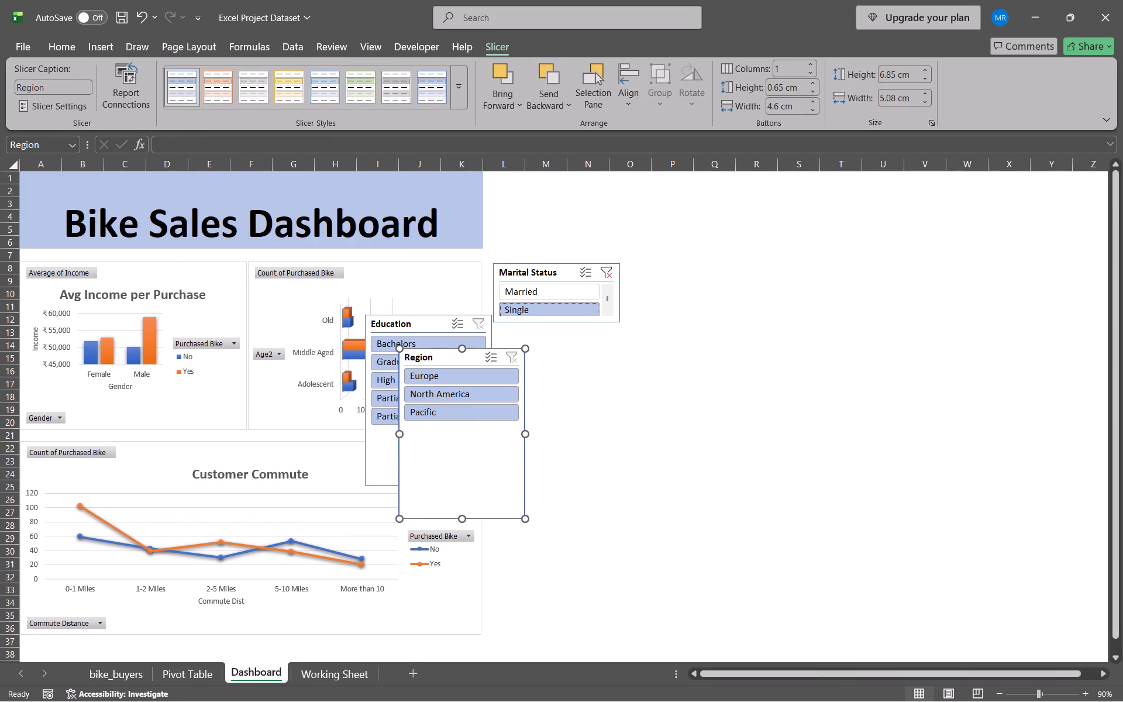
Move the Region and Education slicers off the charts, with Region below Marital Status and Education in the empty area beside it.
drag(464, 463, 564, 449)
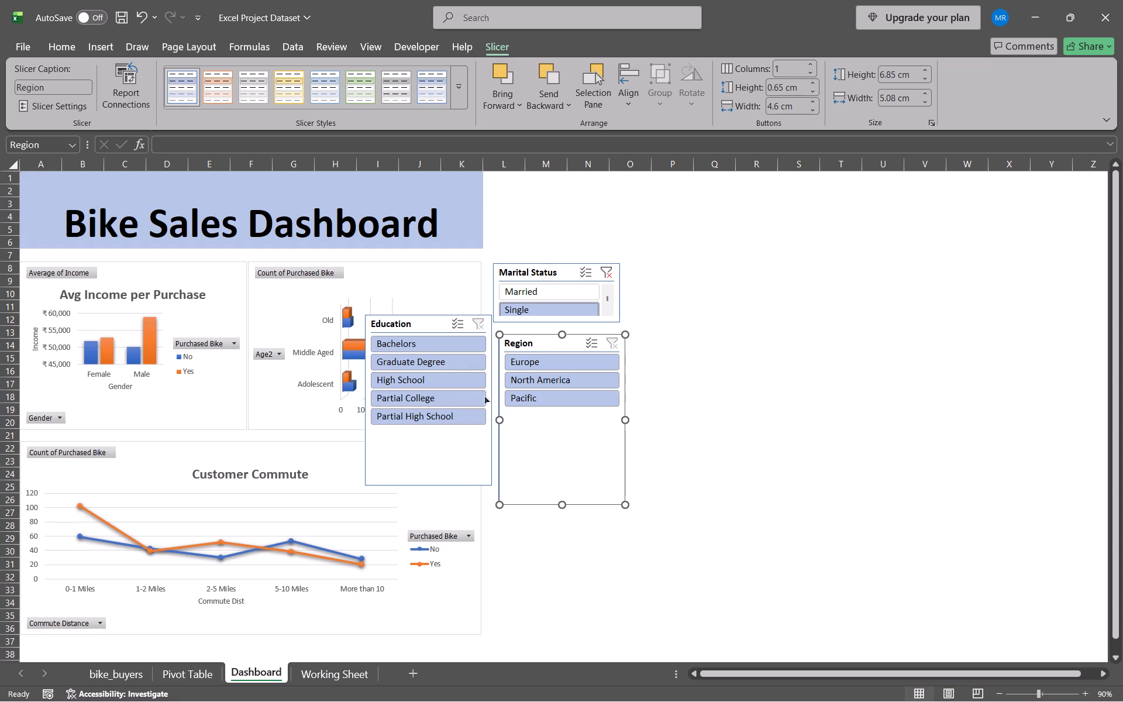
drag(457, 466, 784, 489)
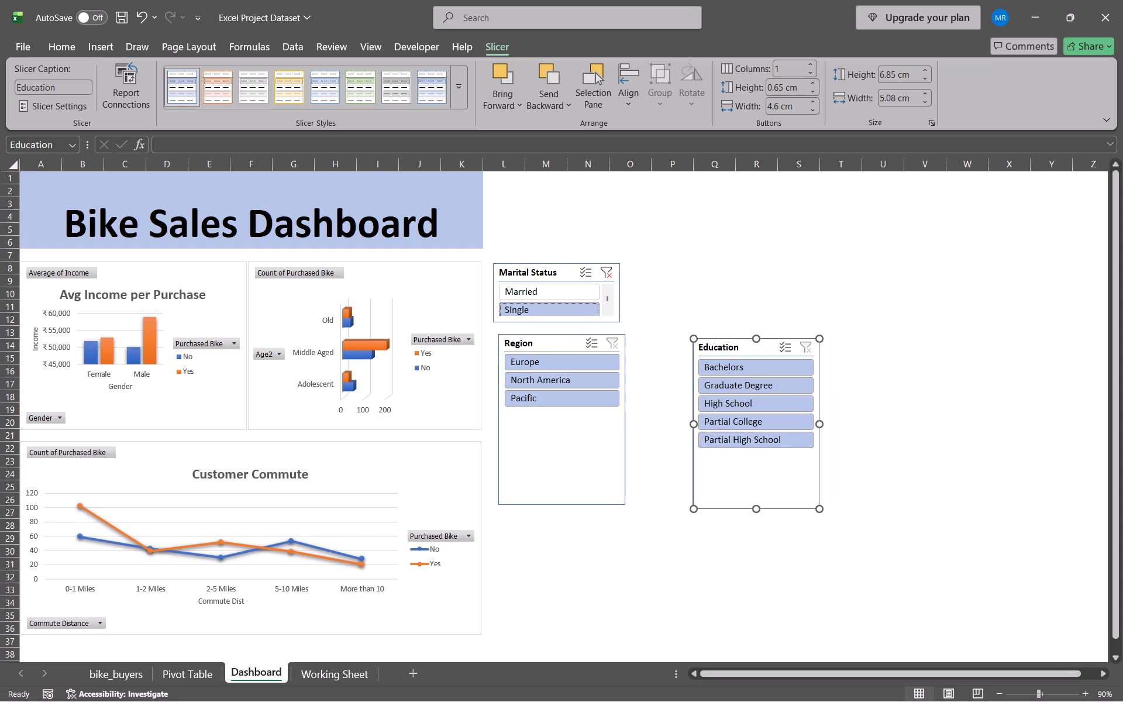
click(784, 489)
Connect the Education slicer to PivotTable1 and PivotTable2 through Report Connections.
click(495, 45)
click(140, 73)
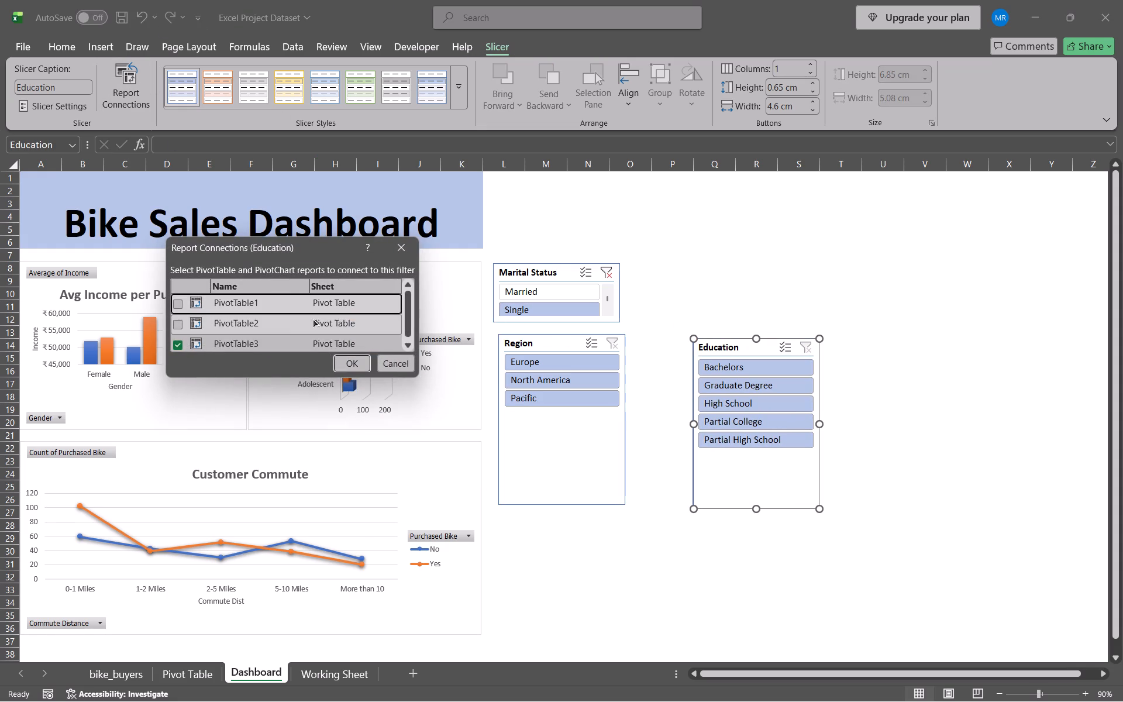
click(181, 319)
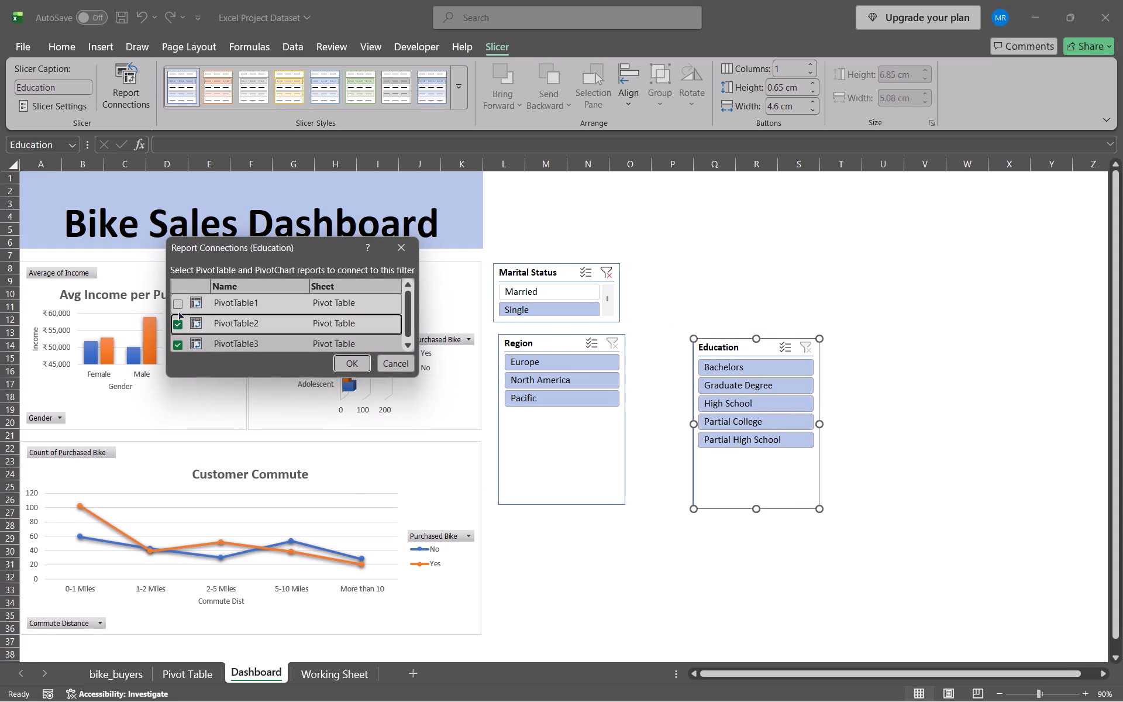
click(175, 308)
click(350, 364)
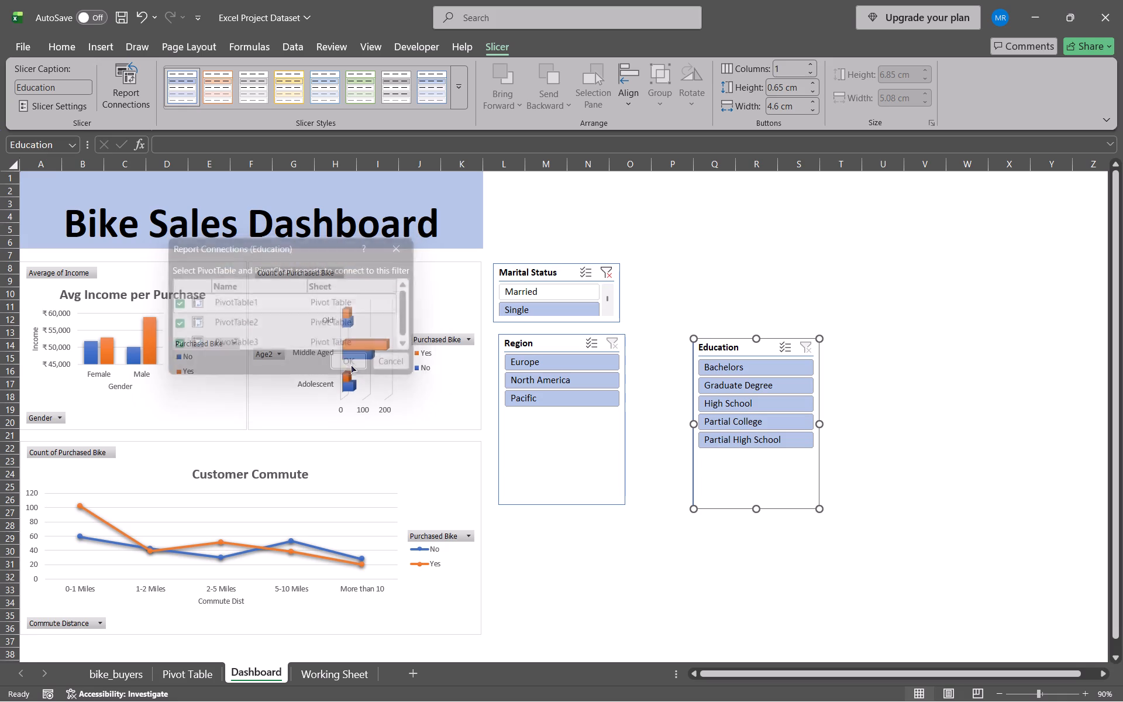
Connect the Region slicer to PivotTable1 and PivotTable2 through Report Connections.
click(611, 411)
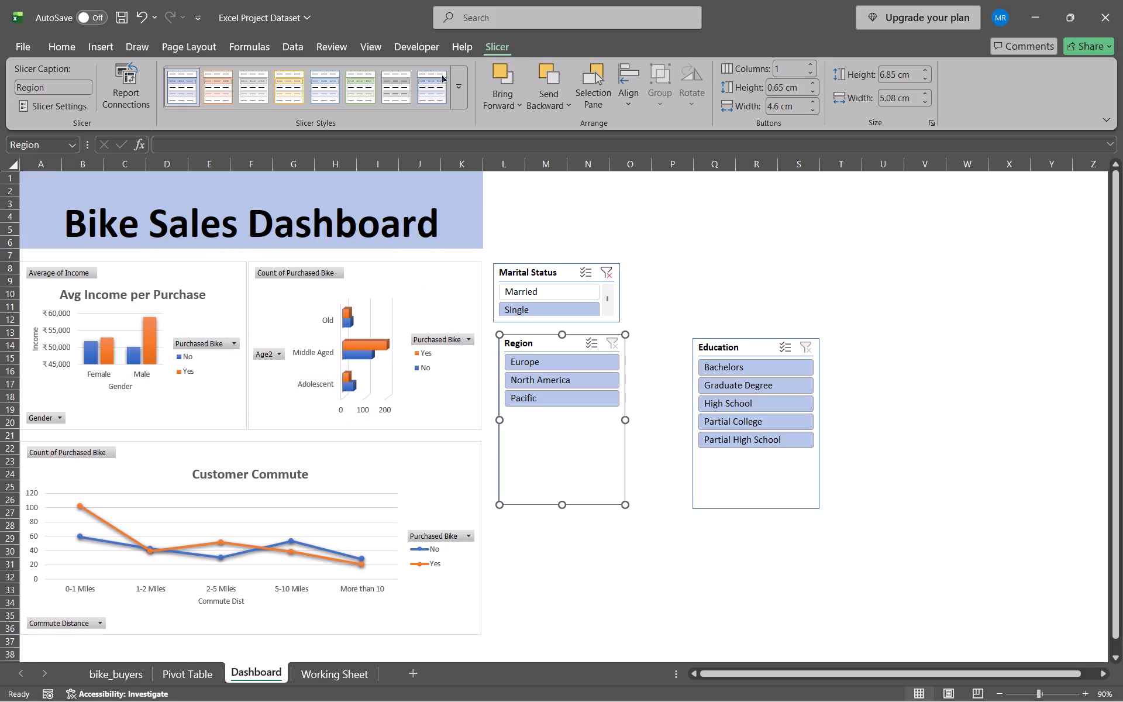
click(130, 84)
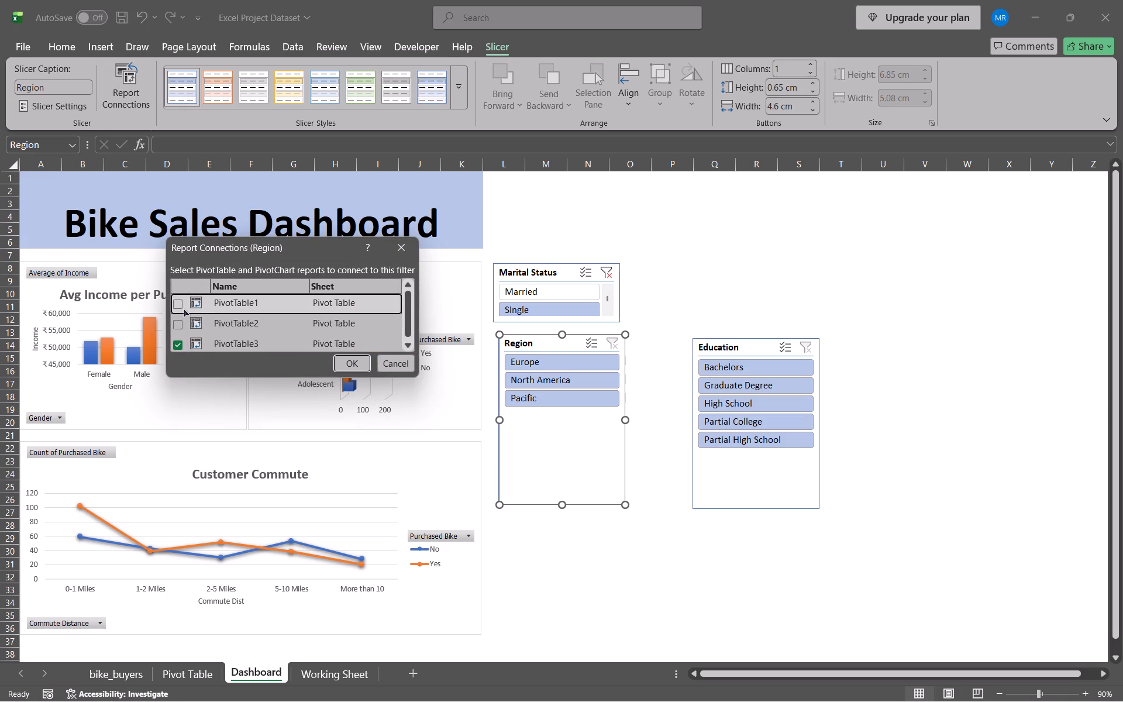
click(180, 307)
click(178, 322)
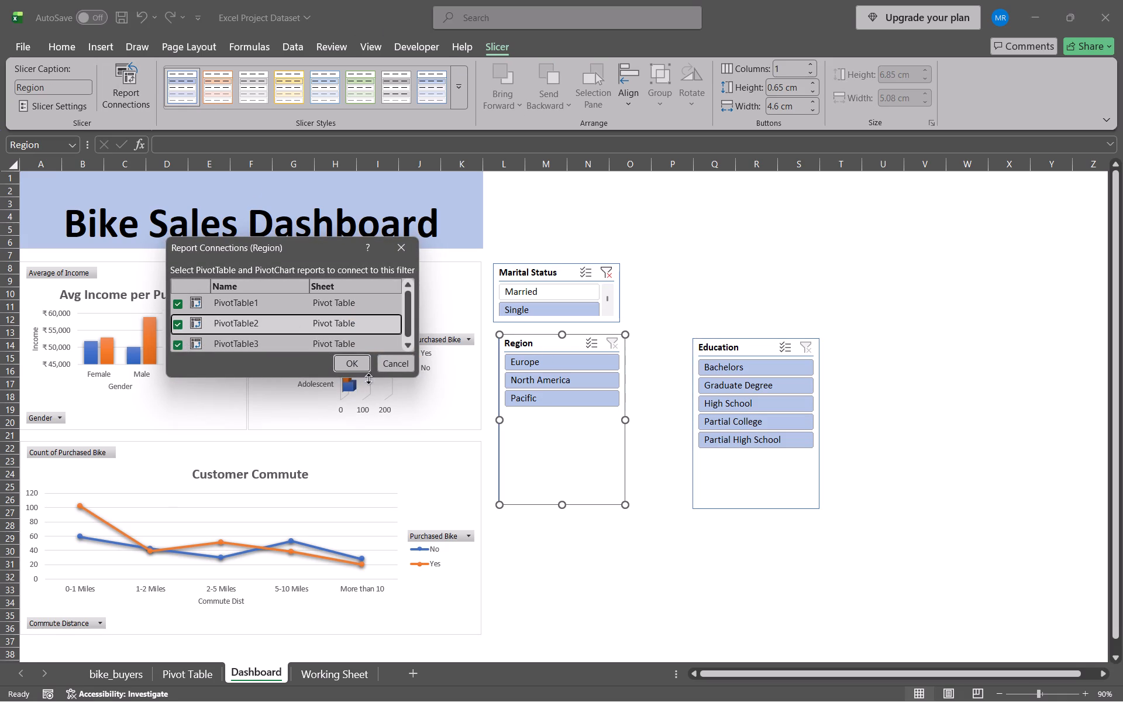
click(356, 366)
Place the Region slicer directly beneath Marital Status and shrink its height to about 3.3 cm to fit its three options.
drag(585, 446, 584, 446)
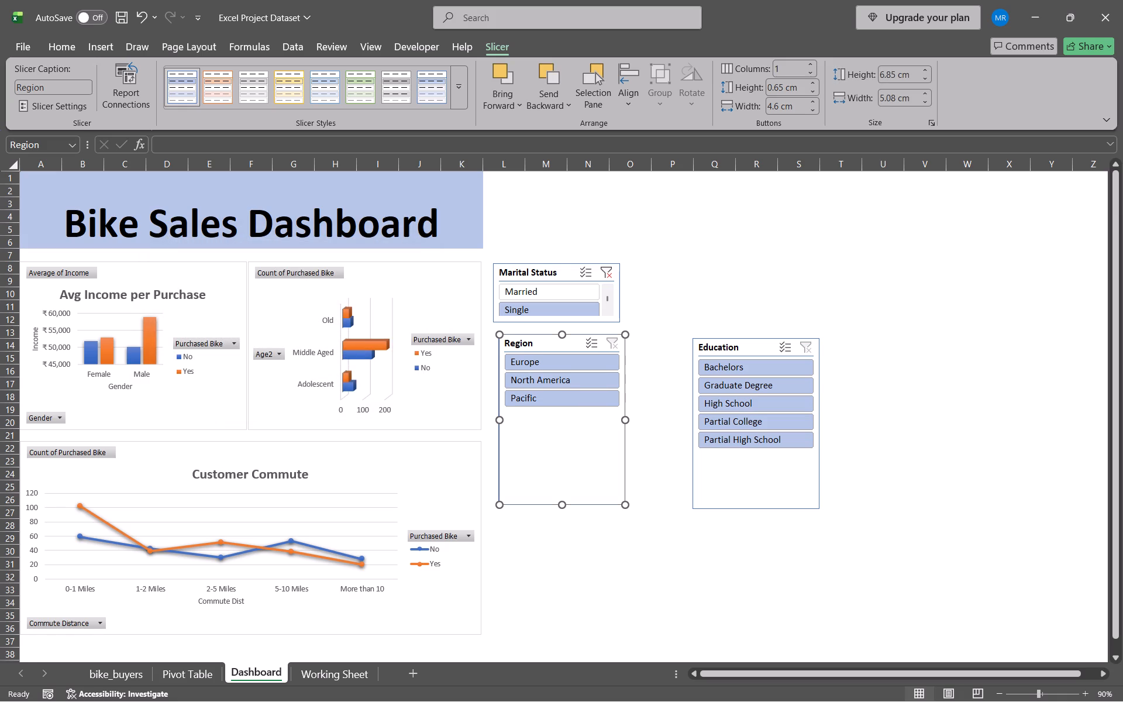
drag(584, 446, 580, 439)
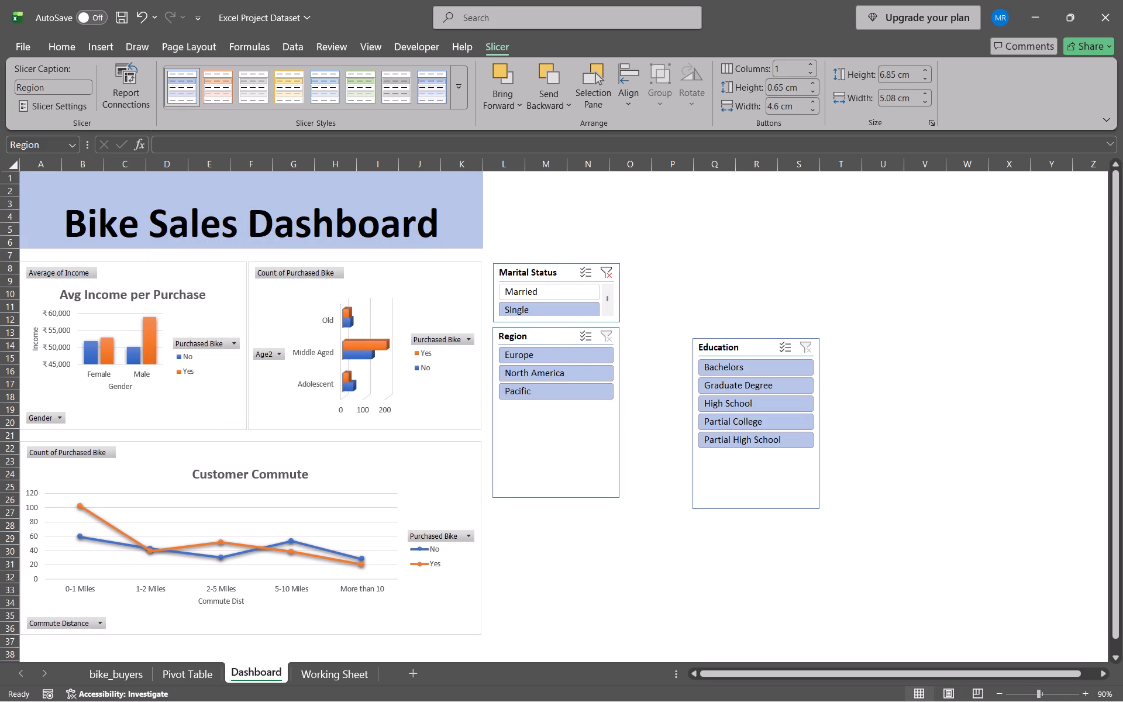
drag(580, 439, 581, 439)
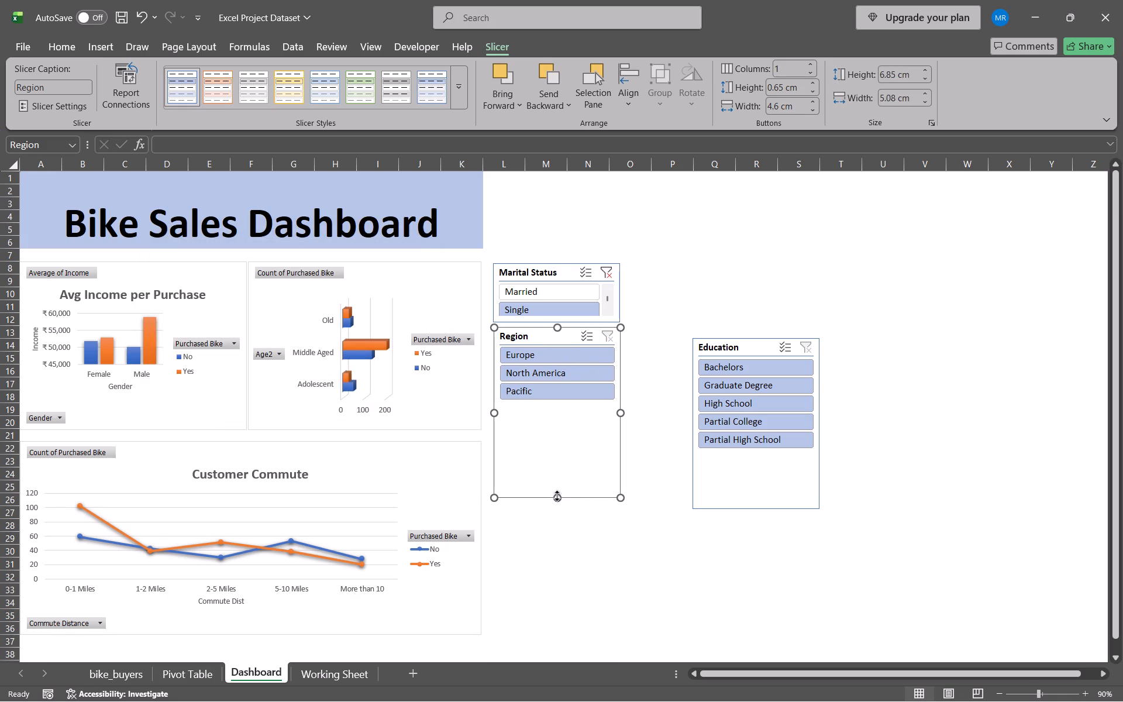
drag(557, 495, 566, 409)
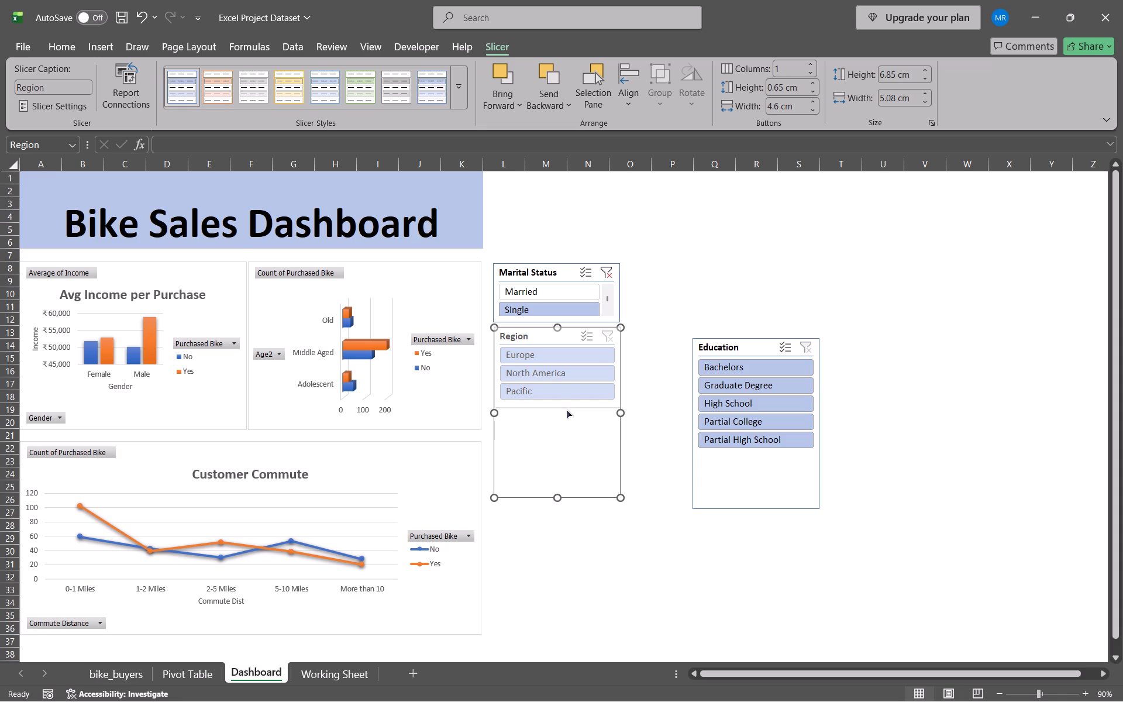
drag(566, 409, 566, 409)
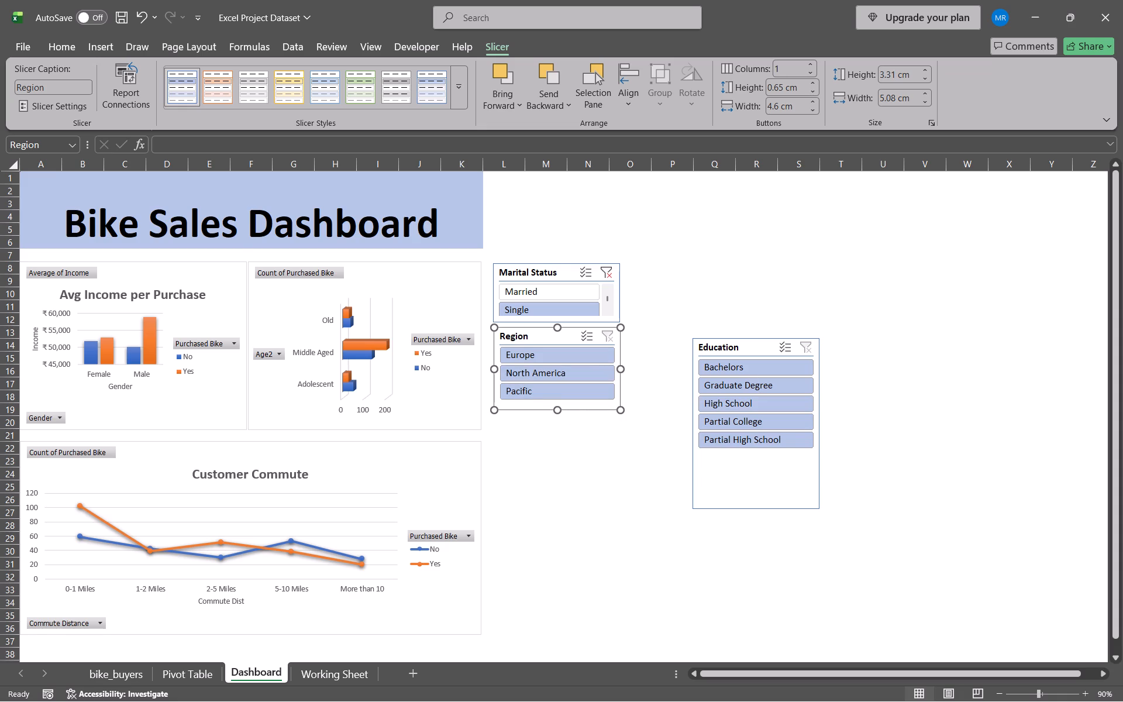
Place the Education slicer directly beneath Region and shrink its height to about 4.7 cm to fit its five options.
drag(748, 347, 551, 425)
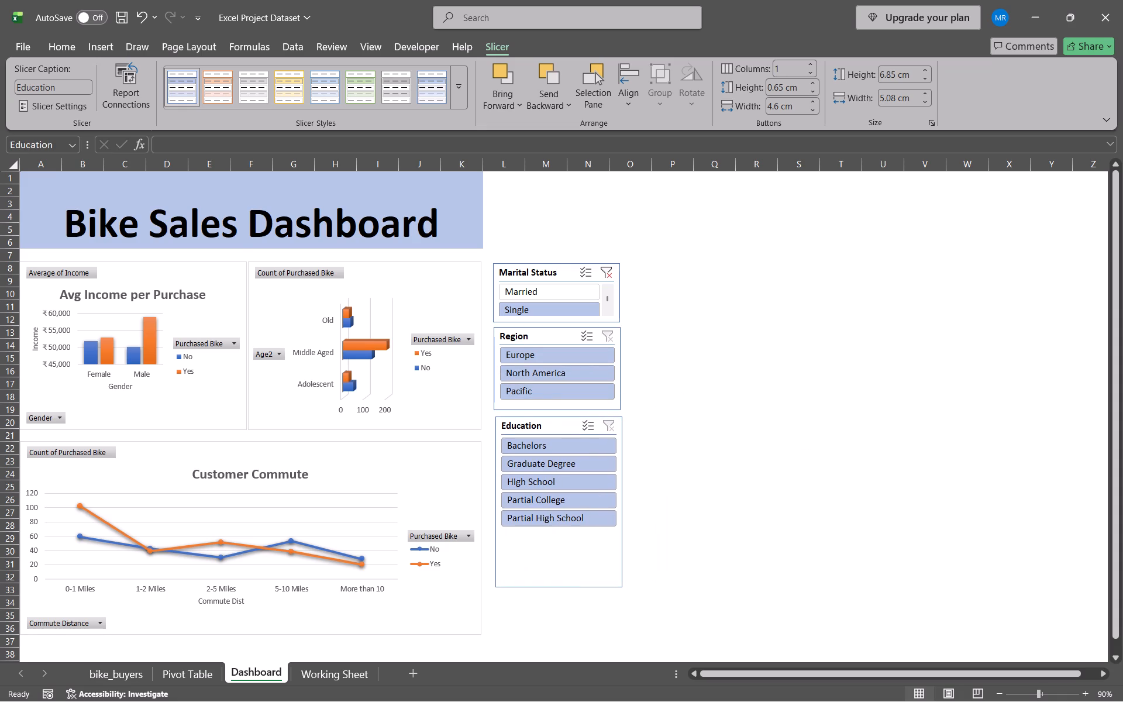
drag(551, 425, 549, 425)
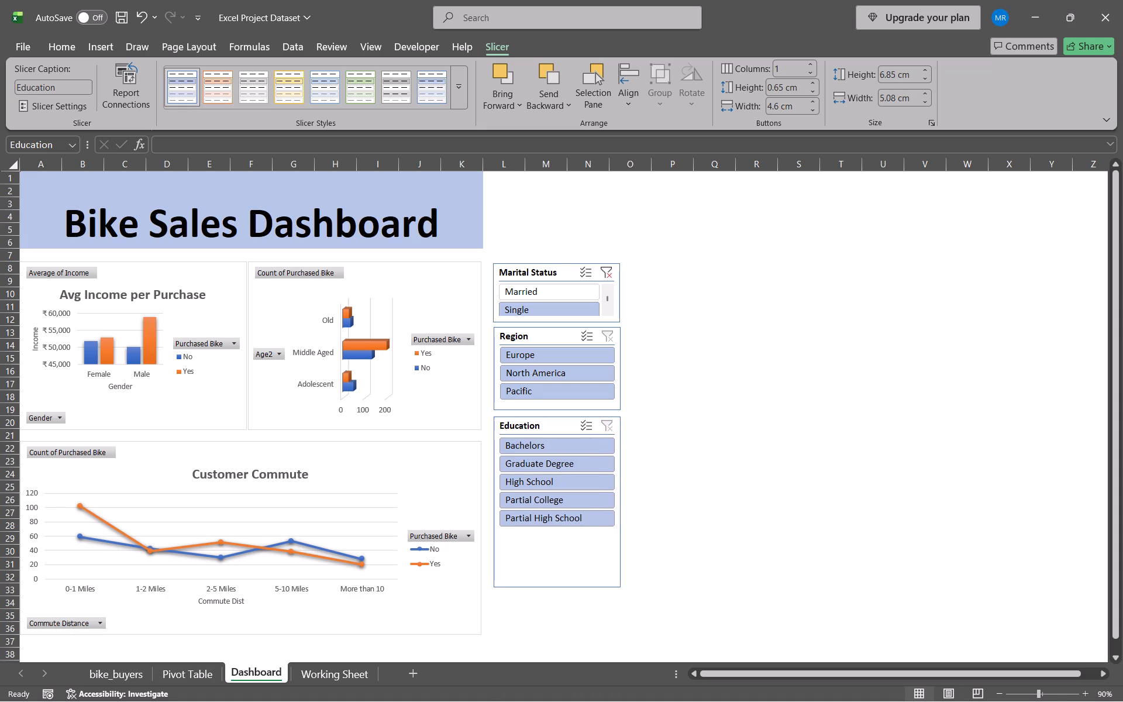
drag(549, 425, 550, 425)
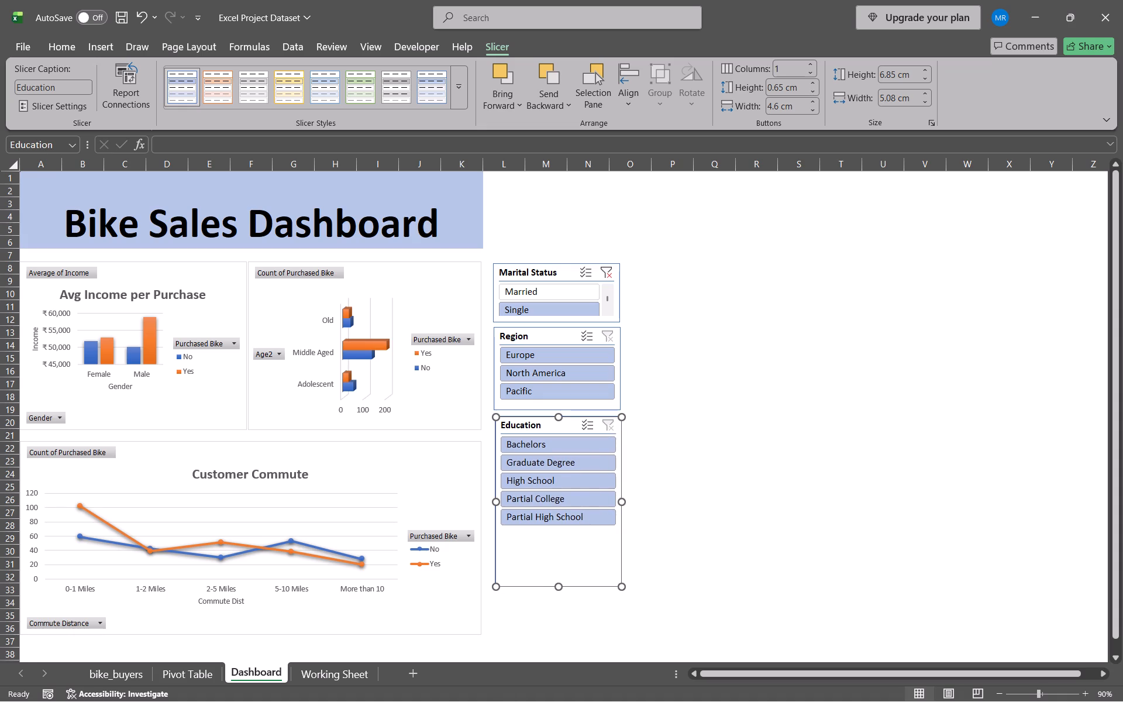
drag(559, 589, 567, 543)
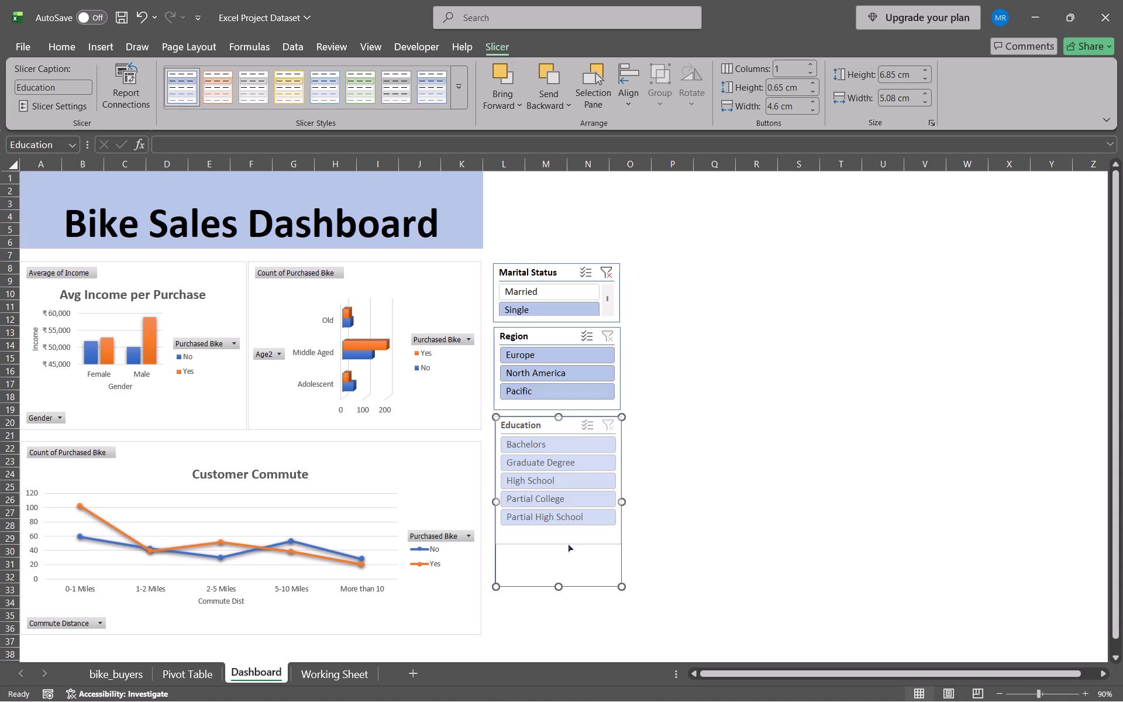
drag(567, 543, 569, 532)
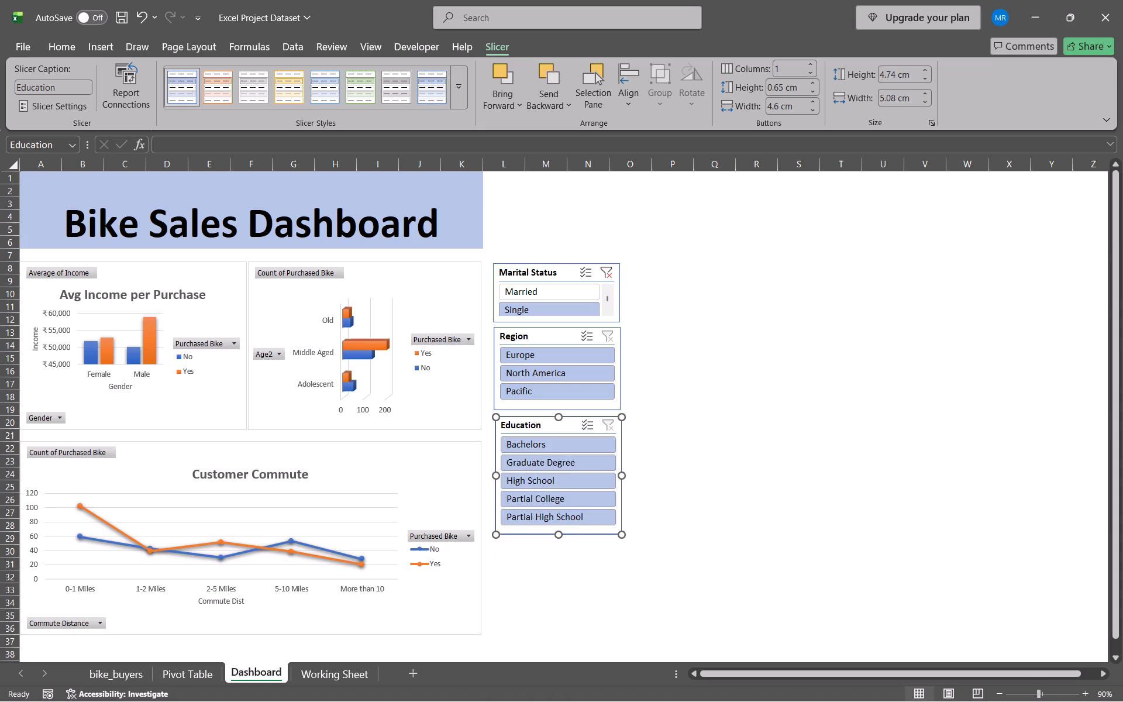
Select the Education, Region and Marital Status slicers together and apply Align Left to them.
ctrl+click(547, 428)
ctrl+click(552, 340)
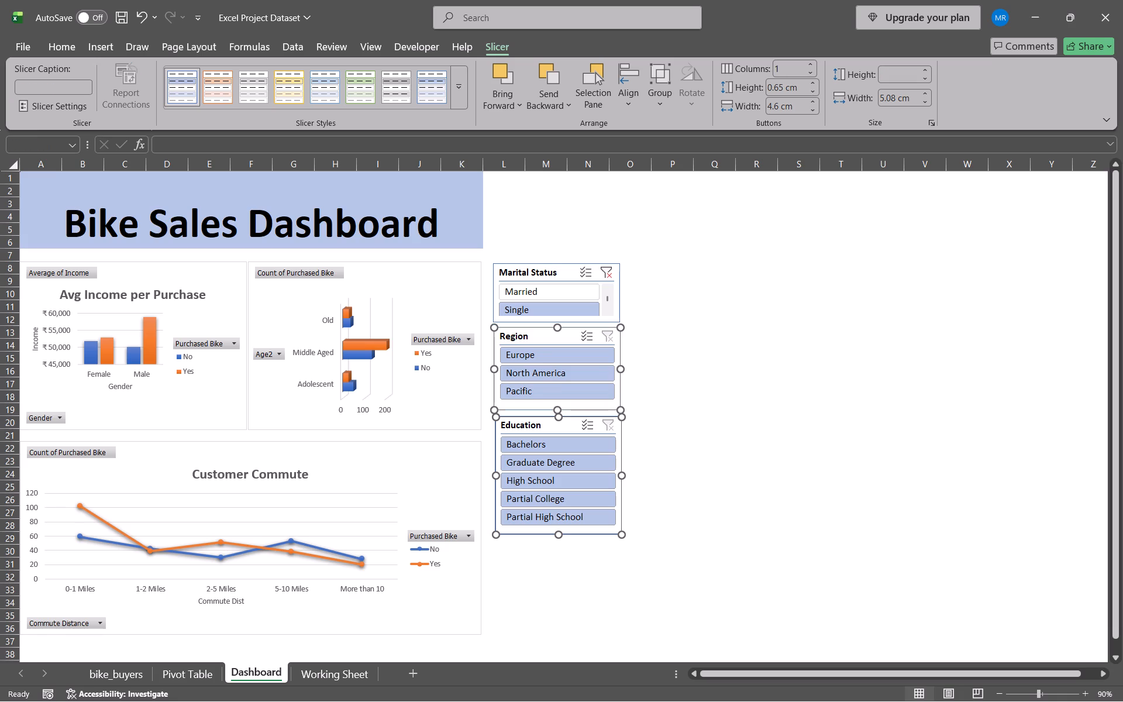
ctrl+click(564, 271)
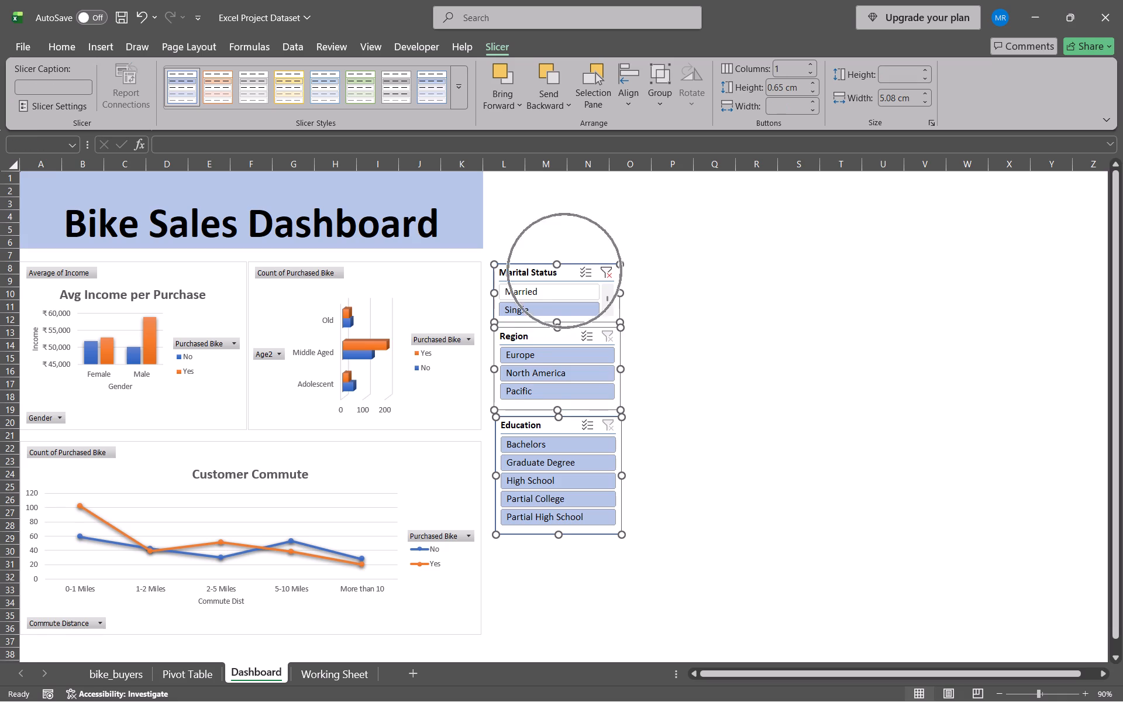
click(374, 44)
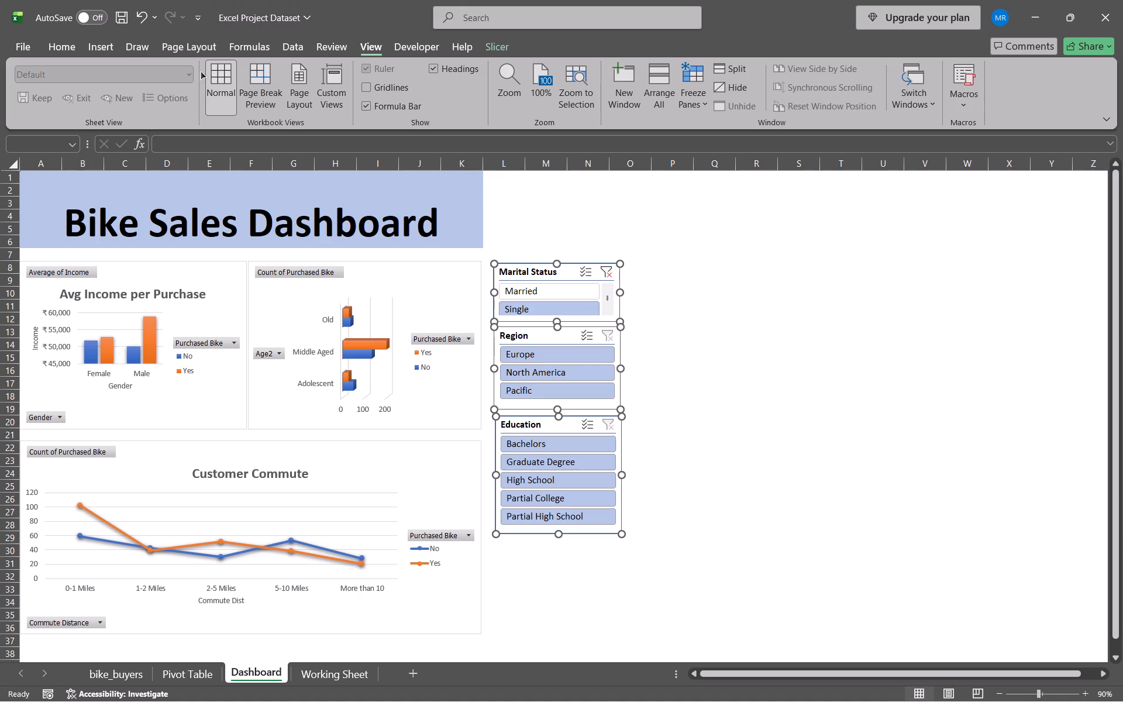
click(211, 43)
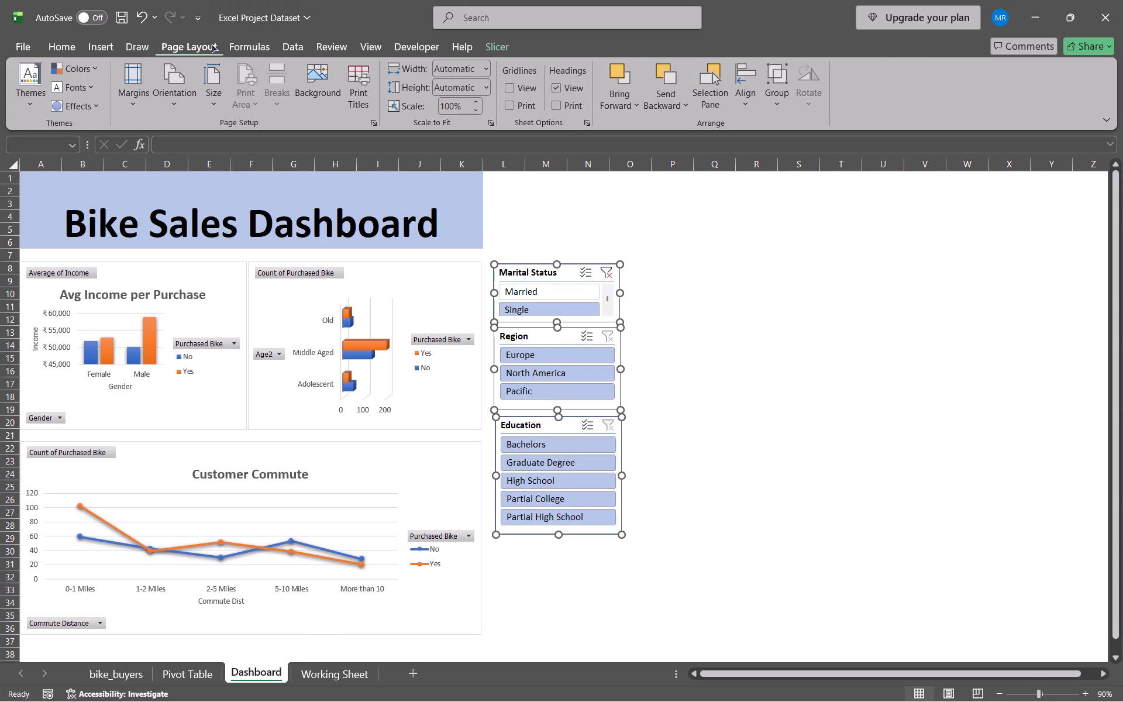
click(744, 87)
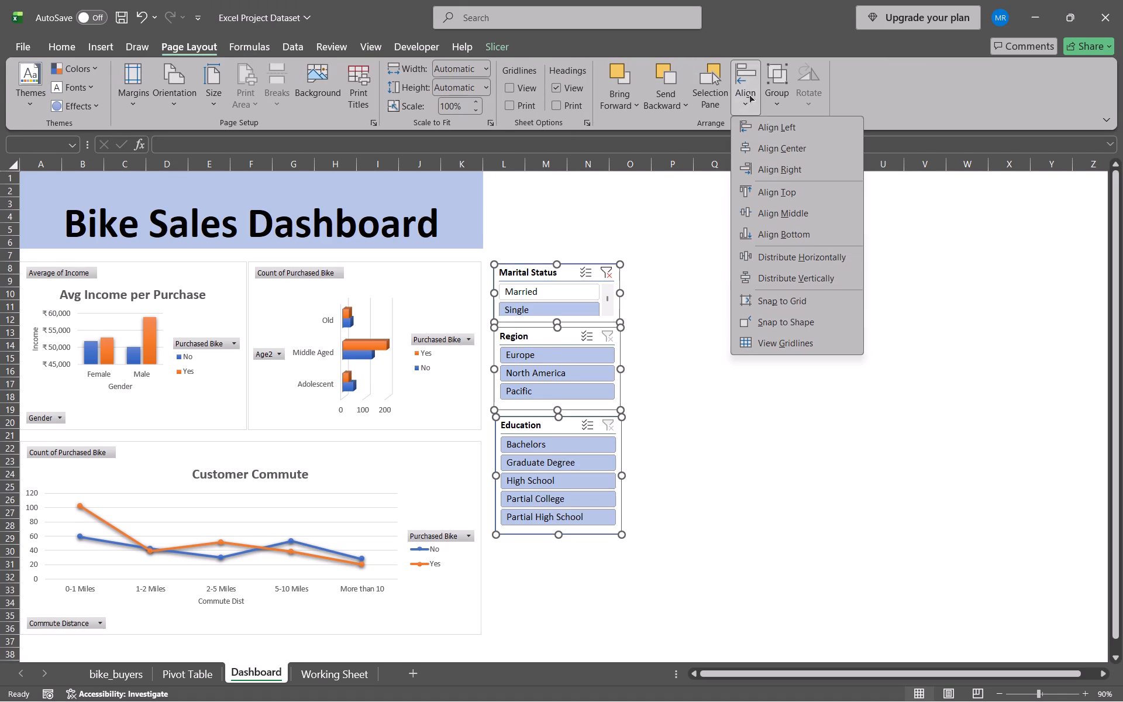
click(763, 119)
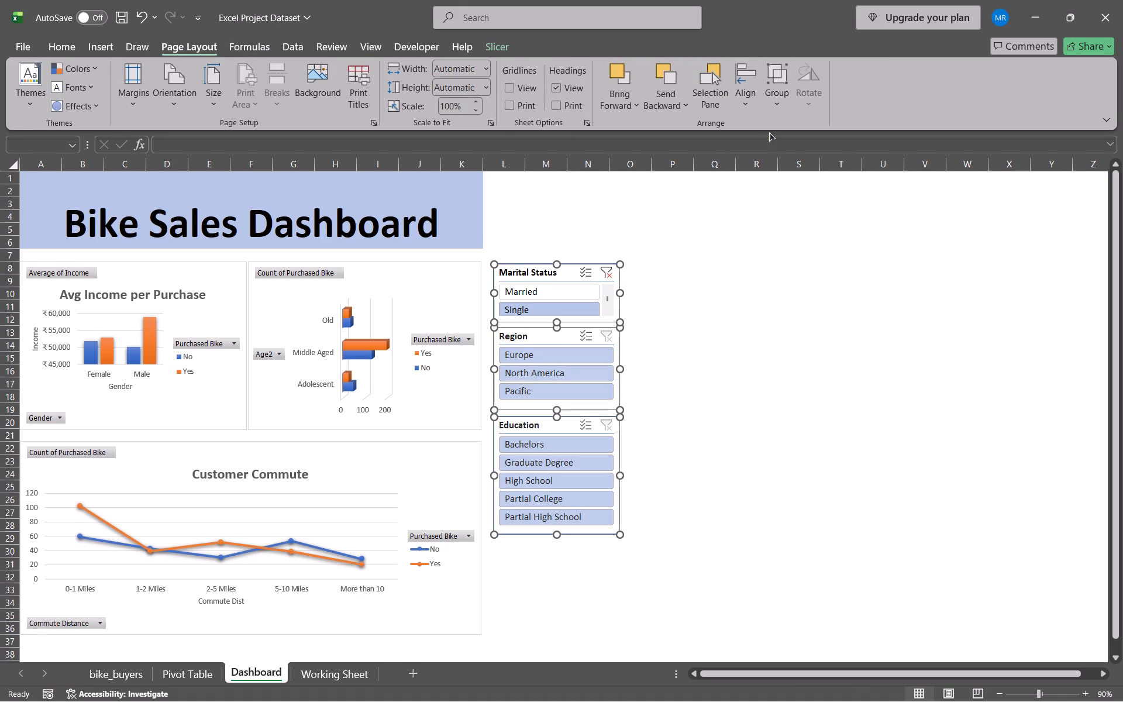
click(808, 319)
Filter the dashboard by Europe, North America and Pacific in turn to check how the charts respond to the Region slicer.
click(552, 362)
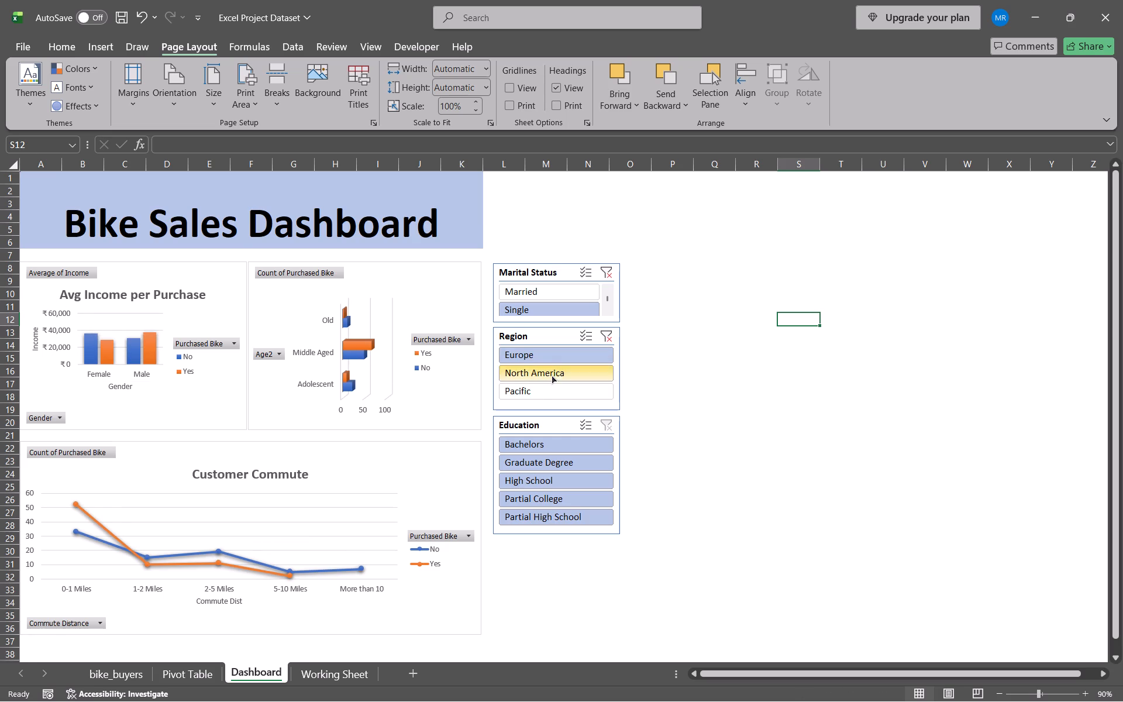
click(539, 375)
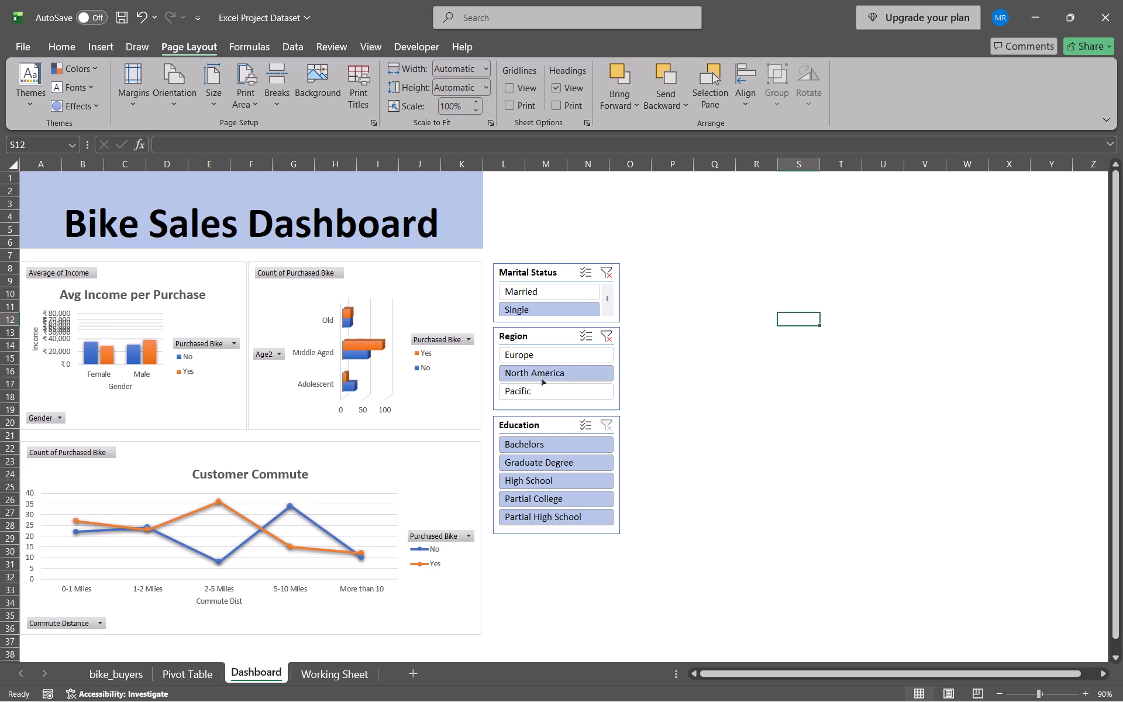
click(539, 385)
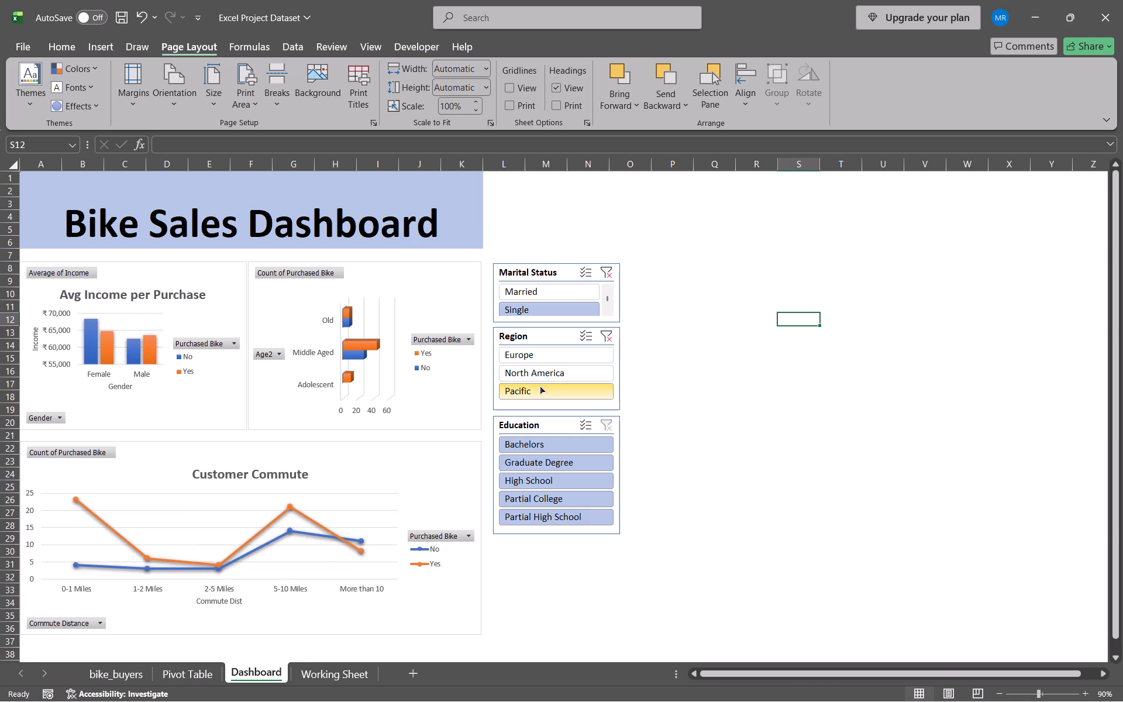
Filter the dashboard through each education level, ending on Bachelors, to check how the charts respond to the Education slicer.
click(564, 452)
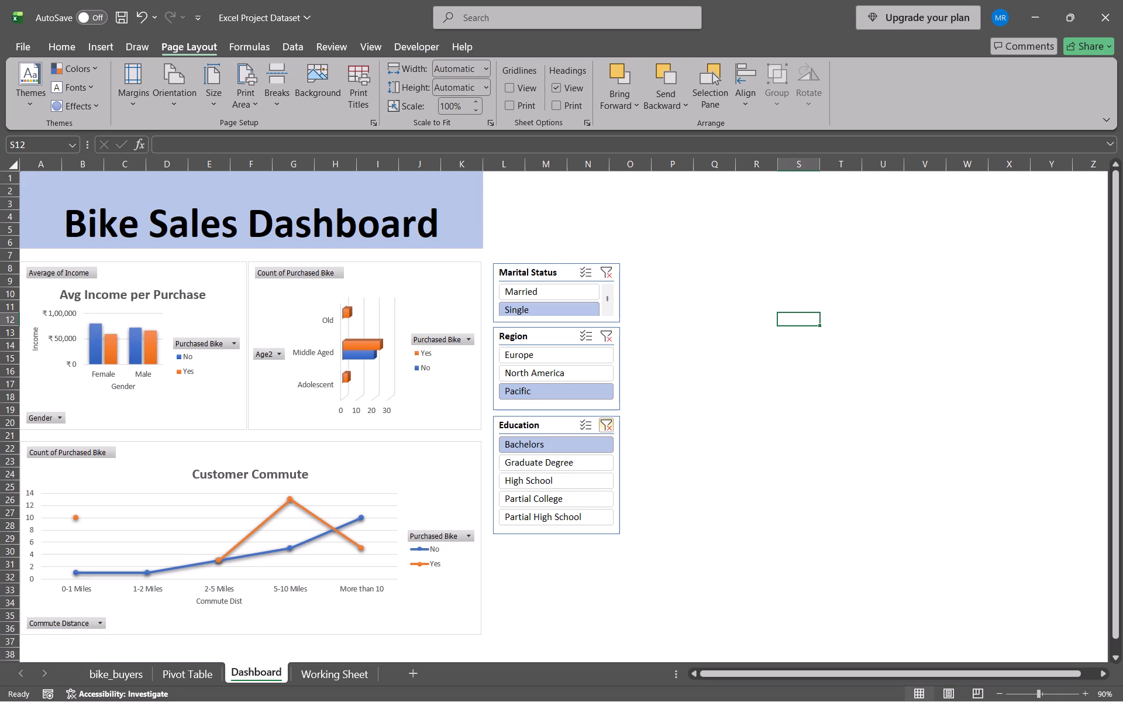
click(574, 463)
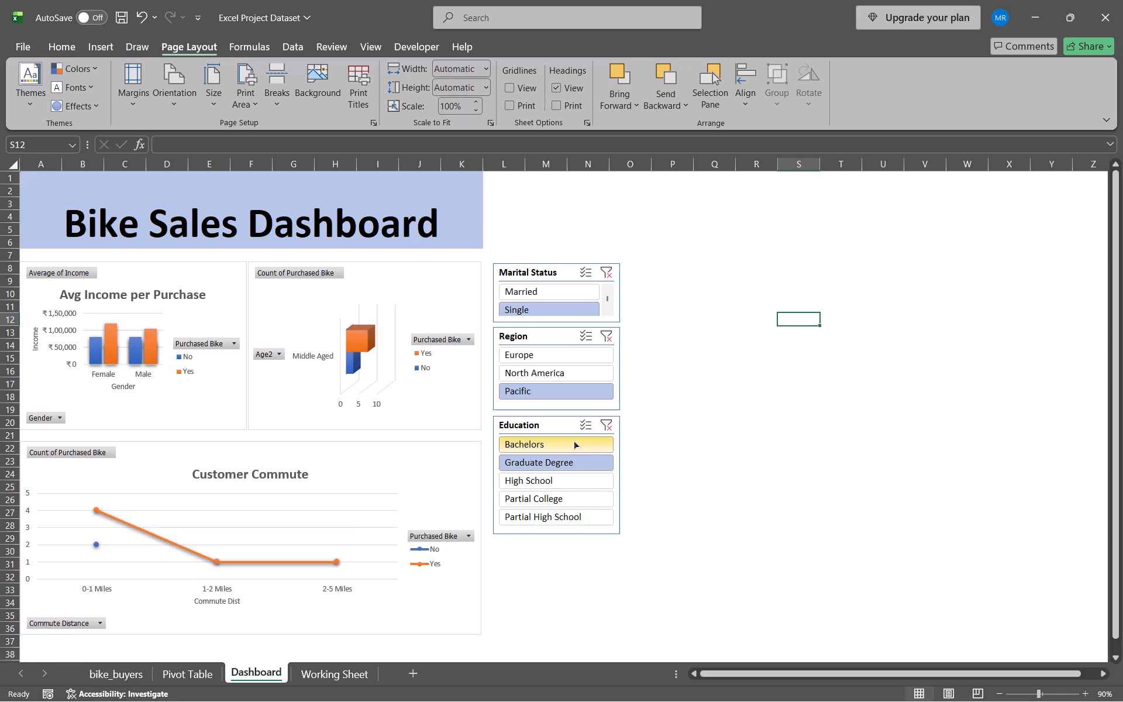
click(567, 464)
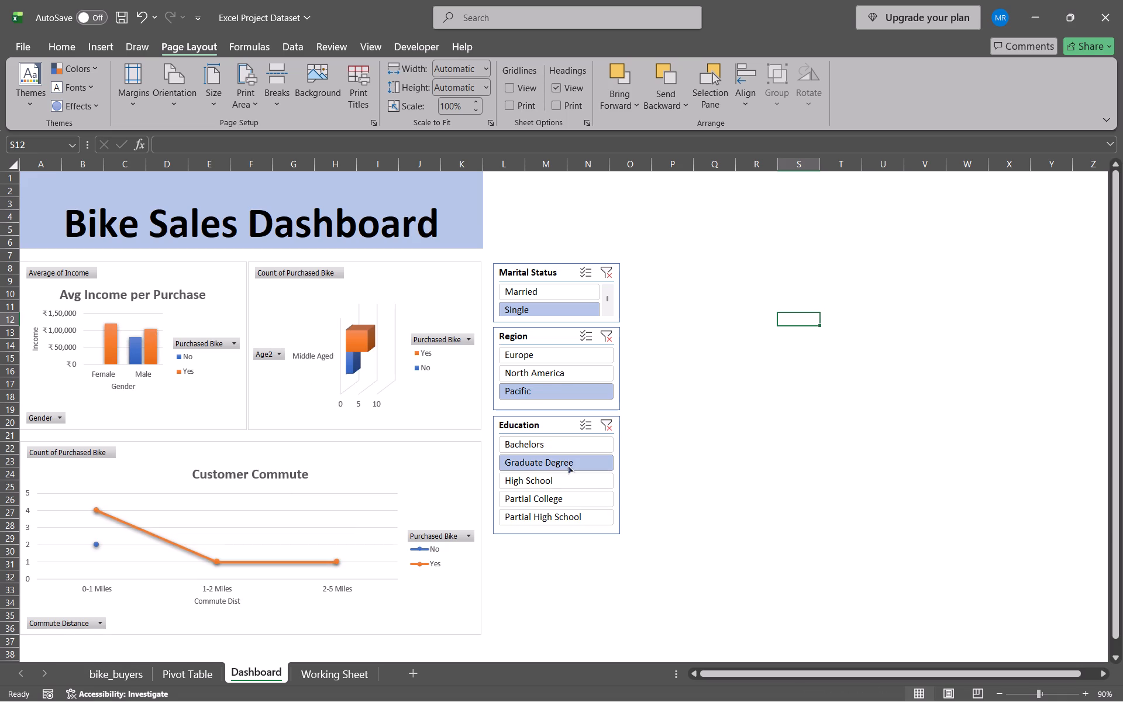
click(563, 474)
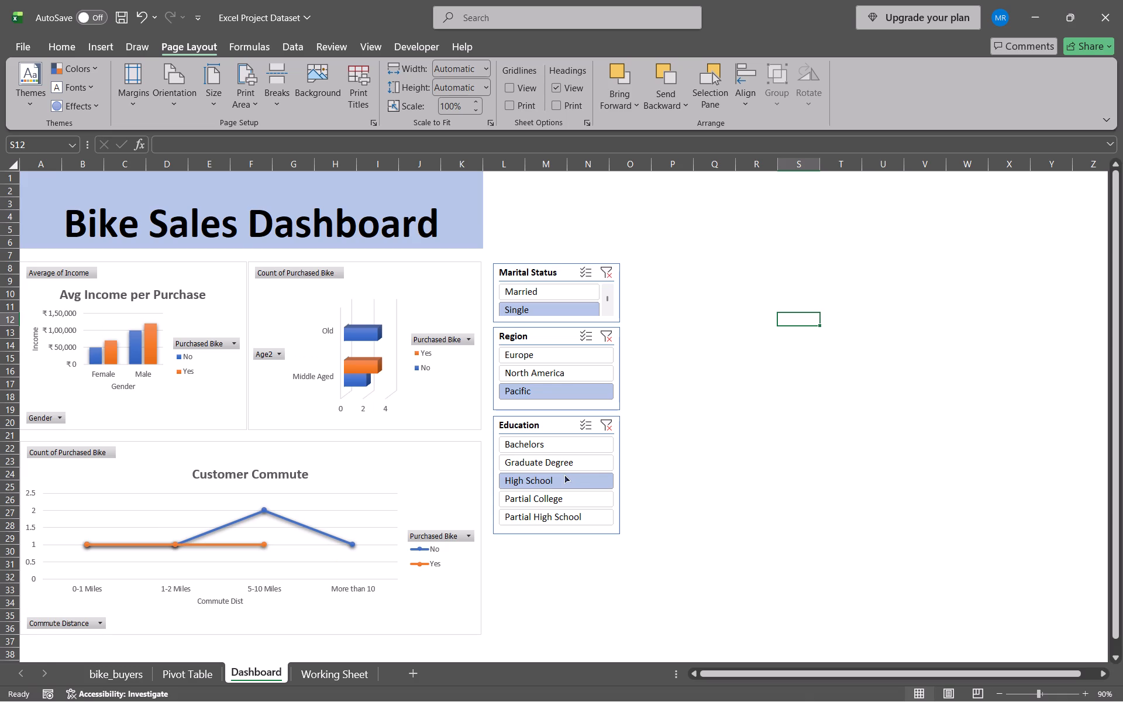
click(569, 495)
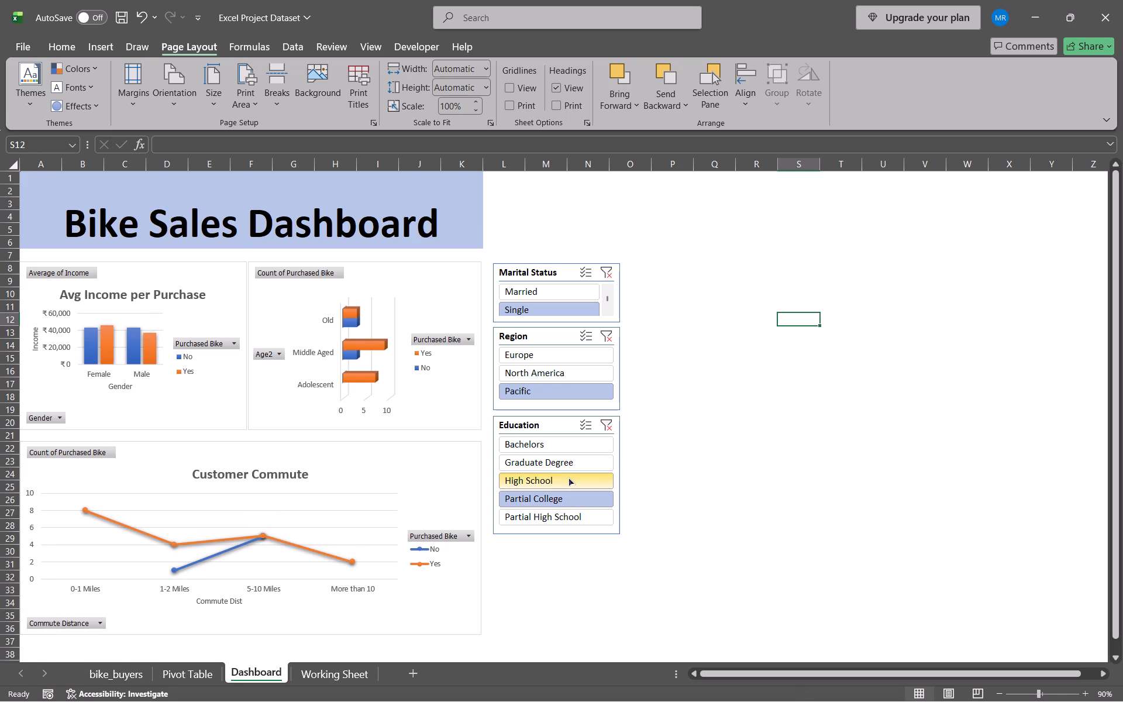
click(567, 477)
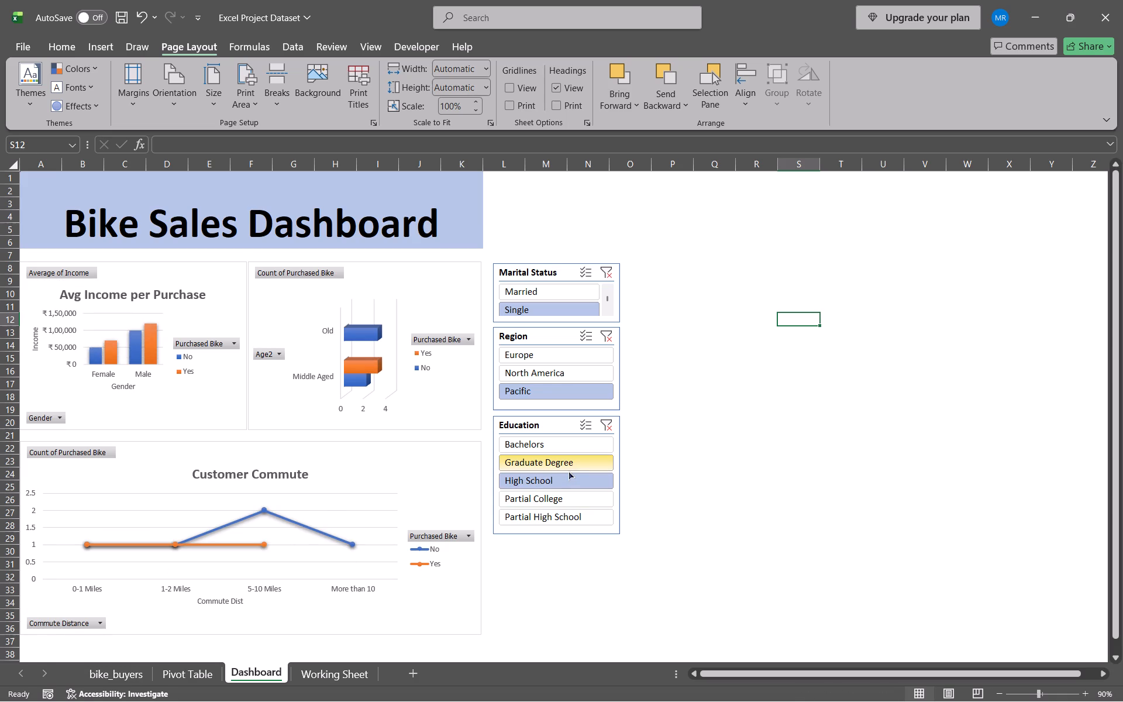
click(559, 512)
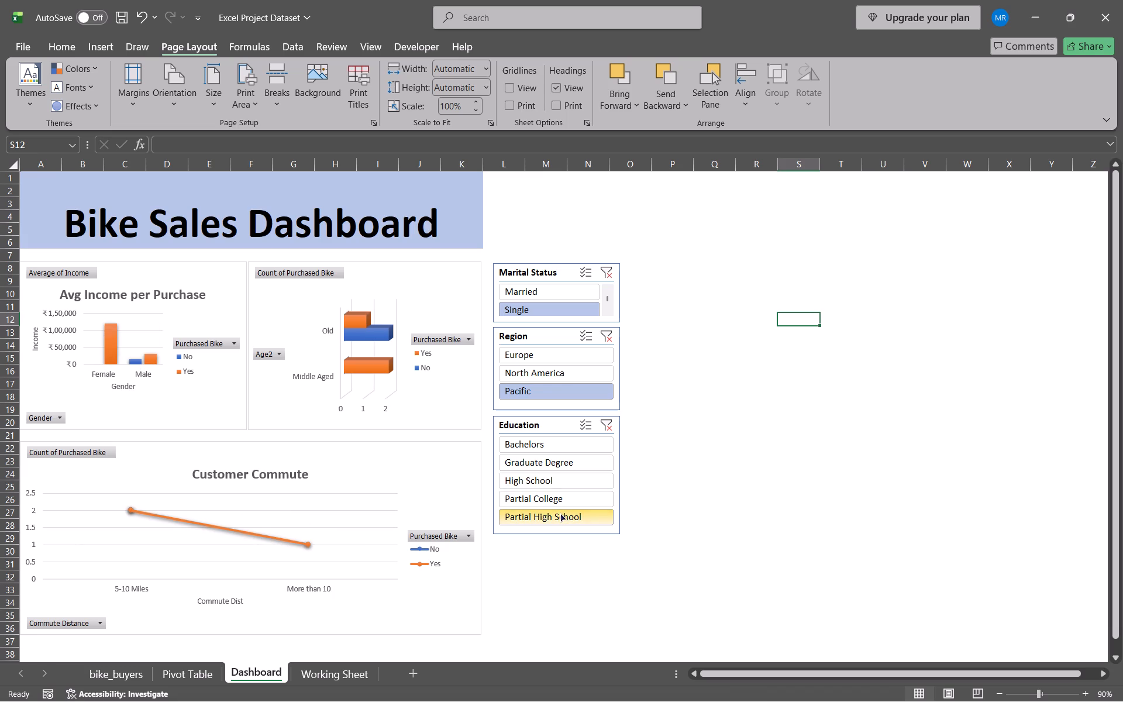
click(552, 450)
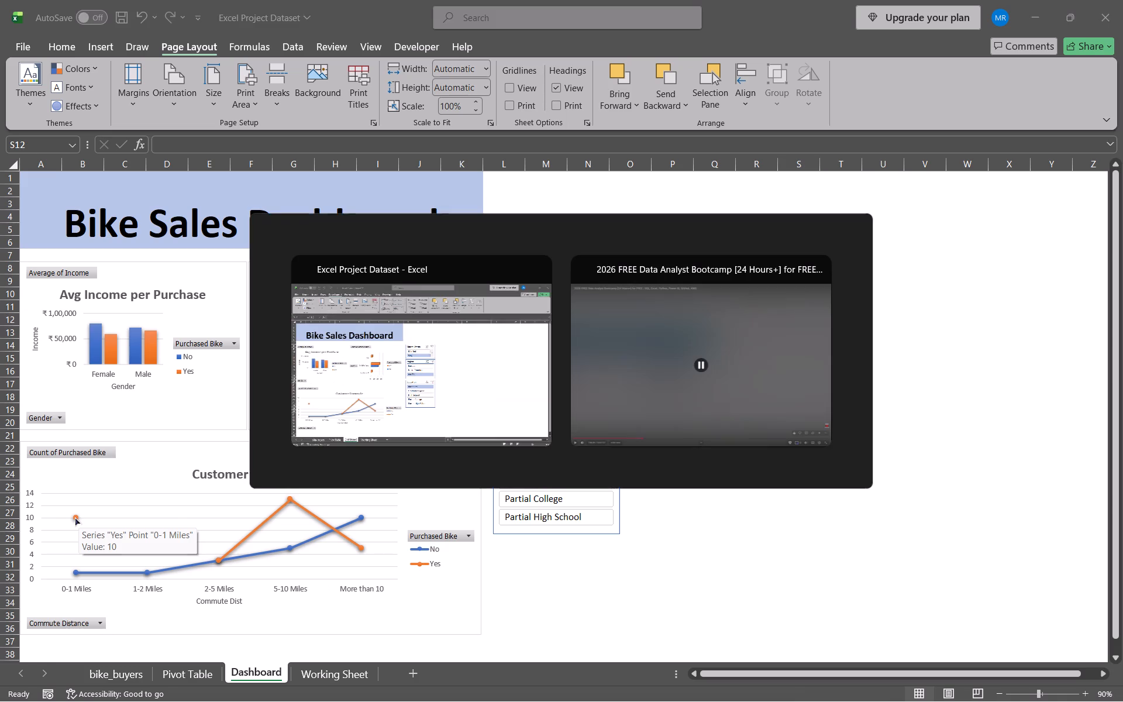
Switch to Brave and watch the tutorial's slicer demonstration, skipping ahead and pausing it at the end.
key(space)
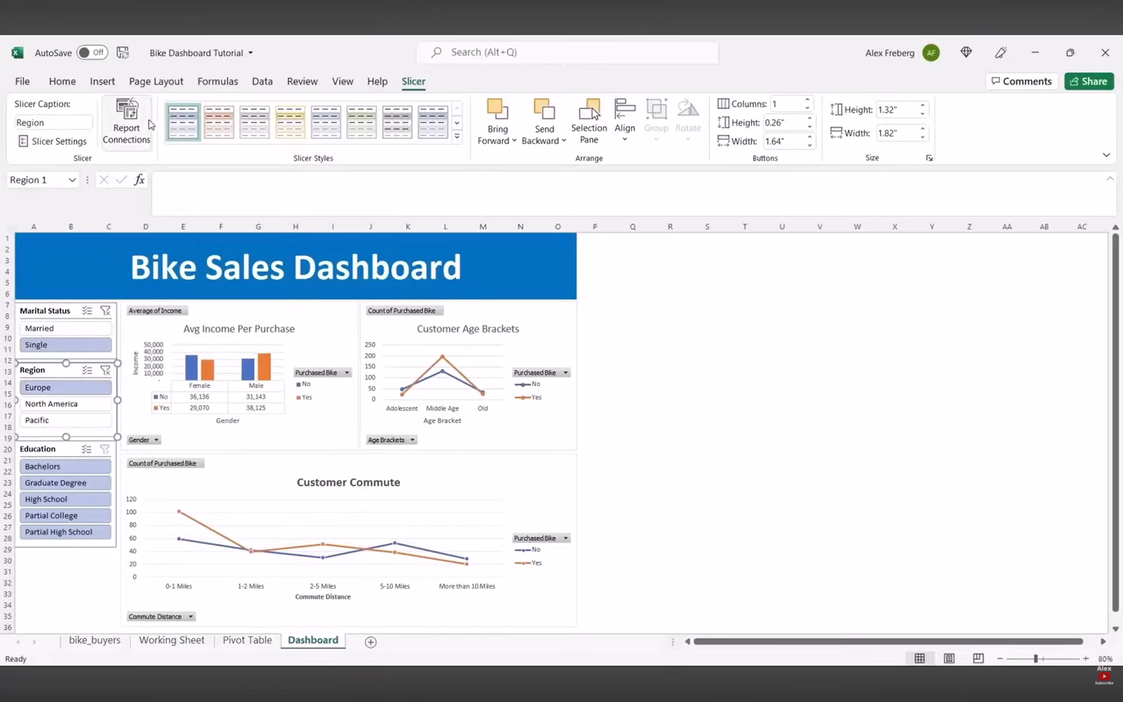
key(l)
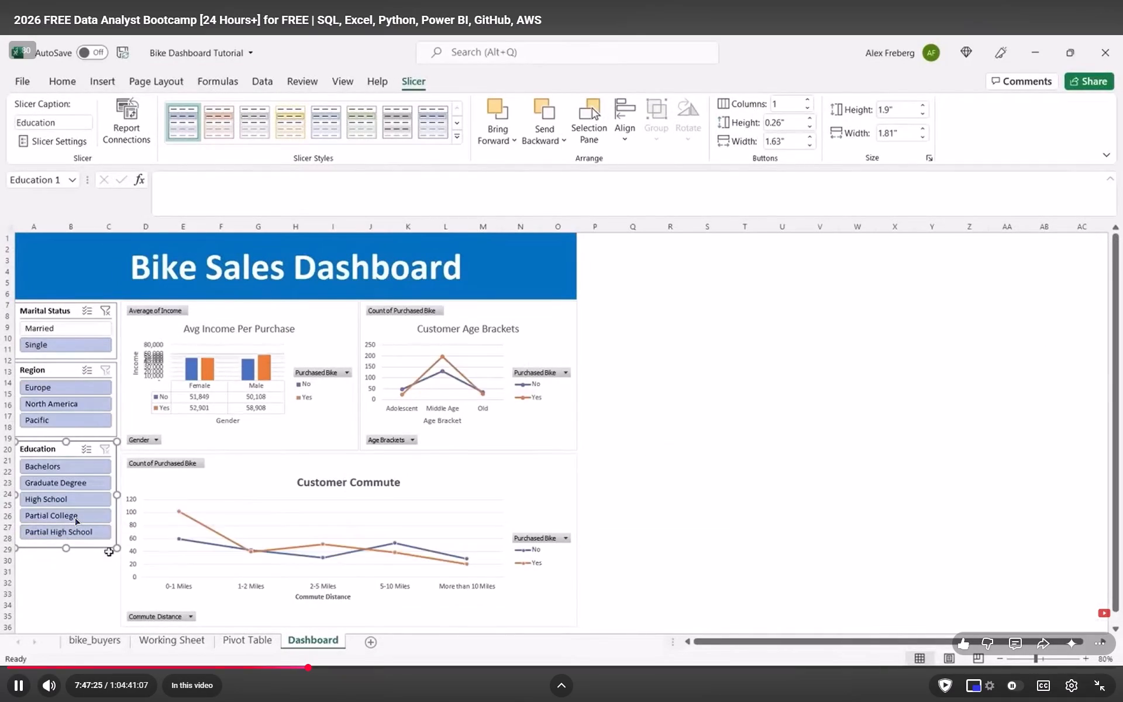
key(space)
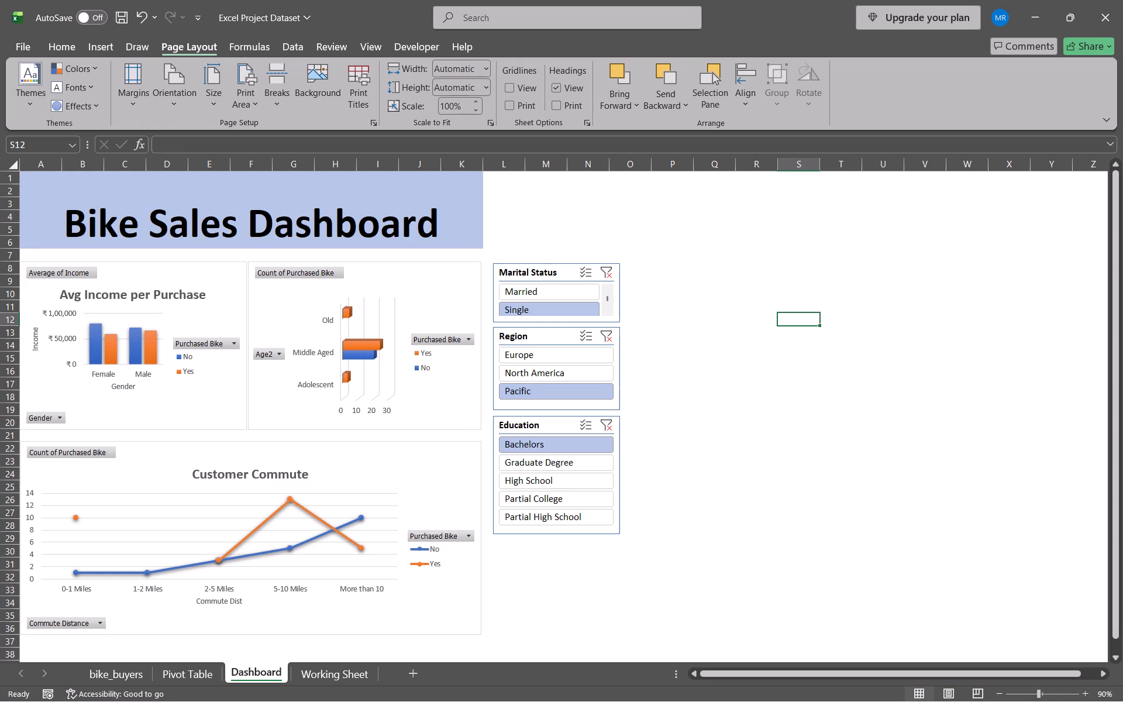
In Excel, clear the filters of the Marital Status, Region and Education slicers.
click(606, 266)
click(607, 334)
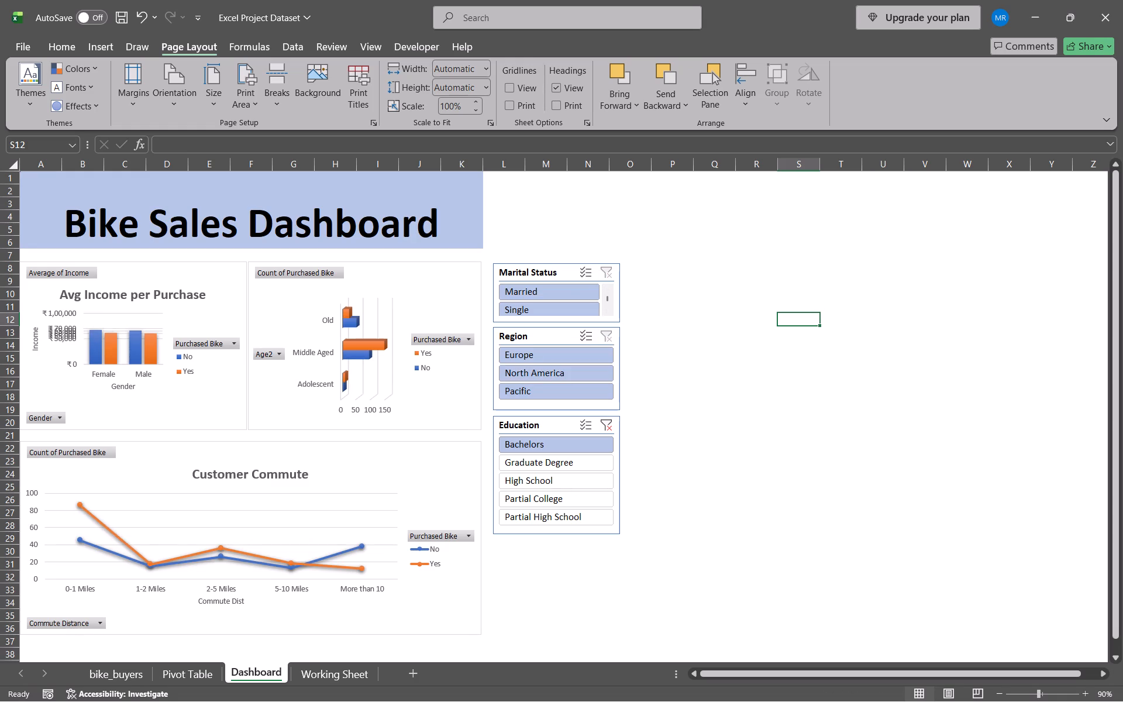
click(608, 428)
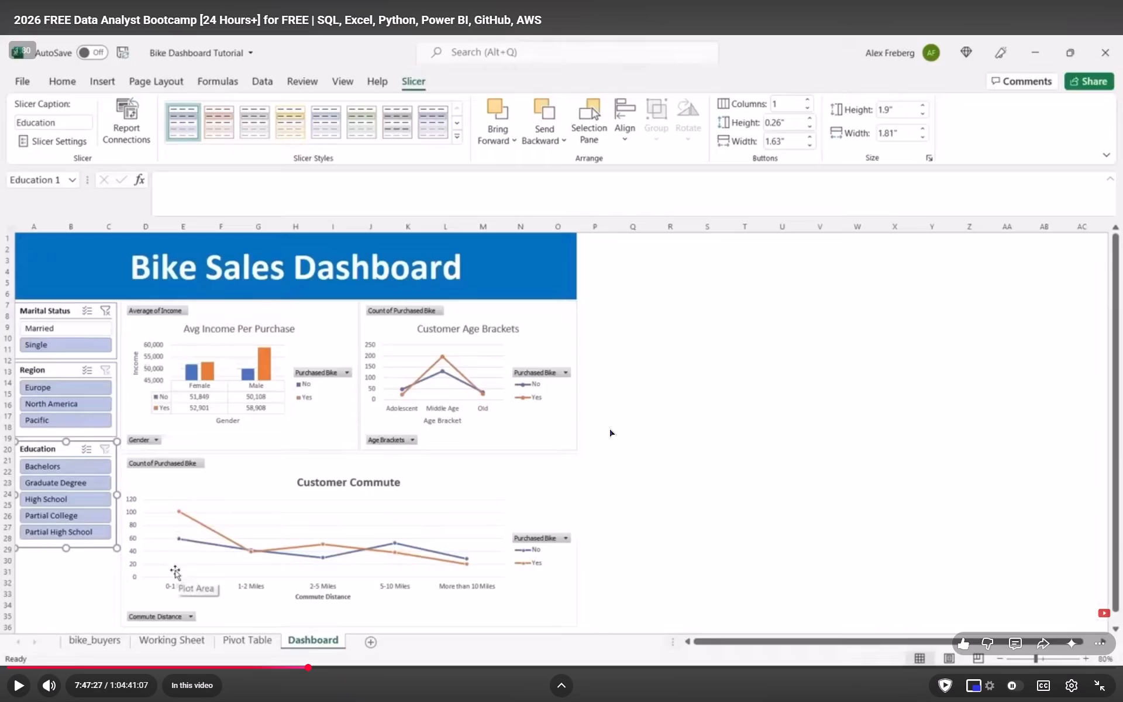
Switch to Brave and watch the tutorial segment on recolouring the dashboard title banner, then pause it.
key(space)
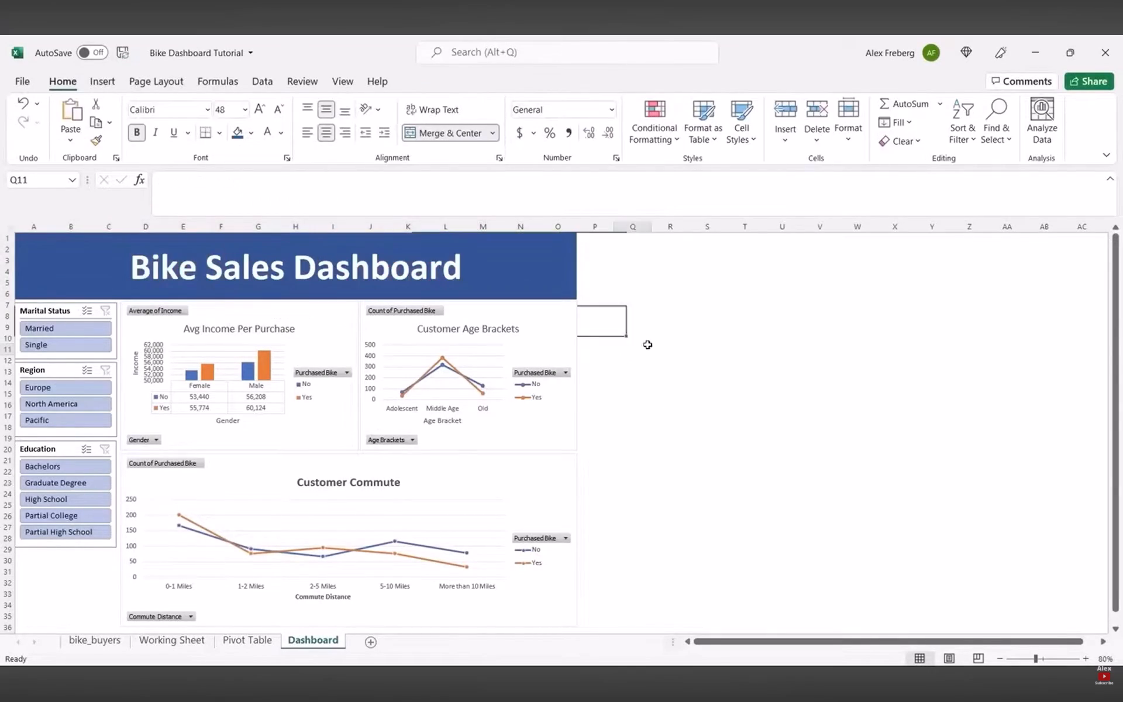
key(space)
Return to Excel and fill the Bike Sales Dashboard title banner with the next darker shade of the same blue theme colour.
key(alt+Tab)
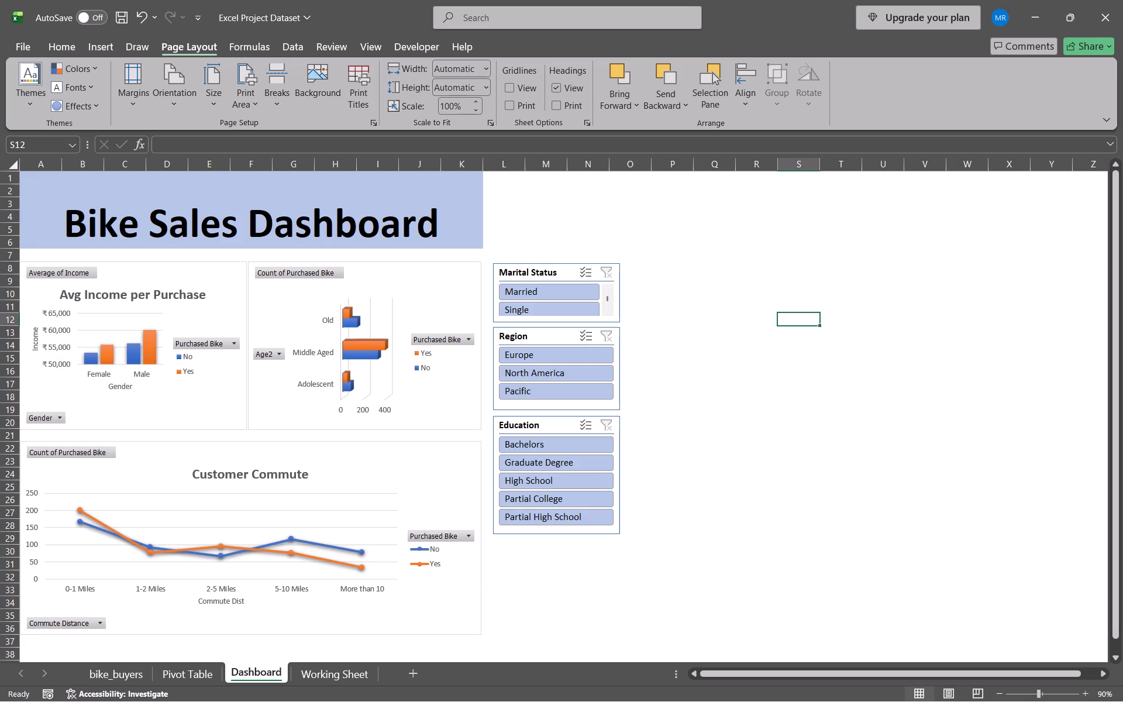
click(449, 211)
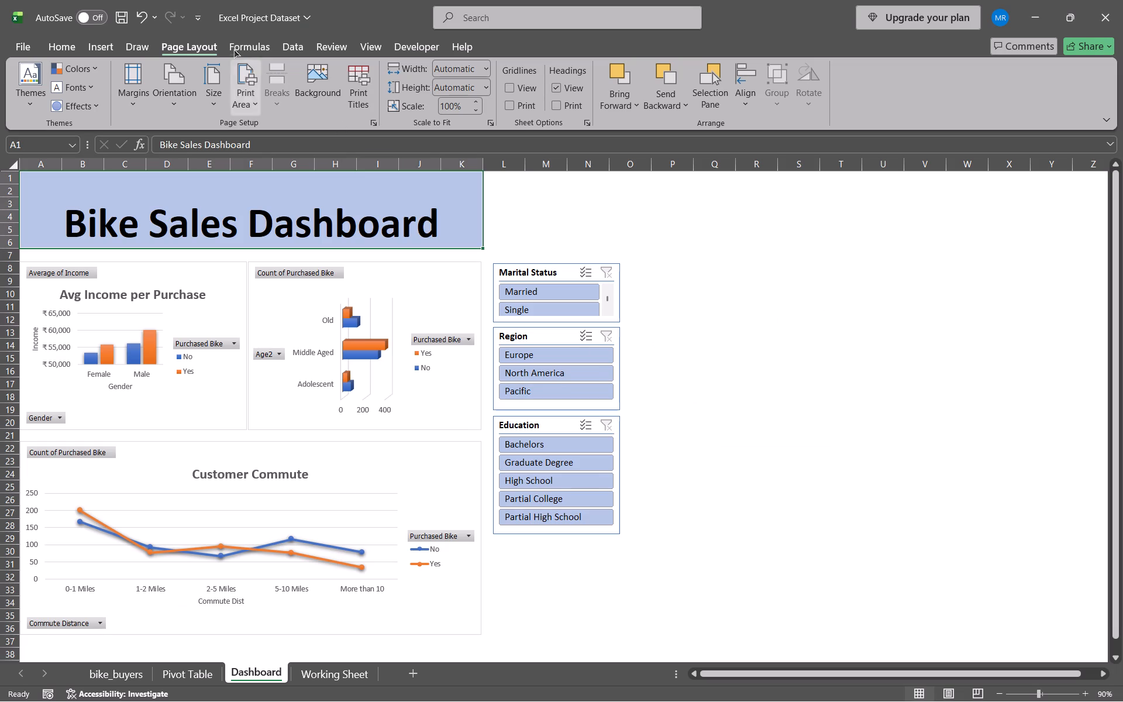
click(92, 47)
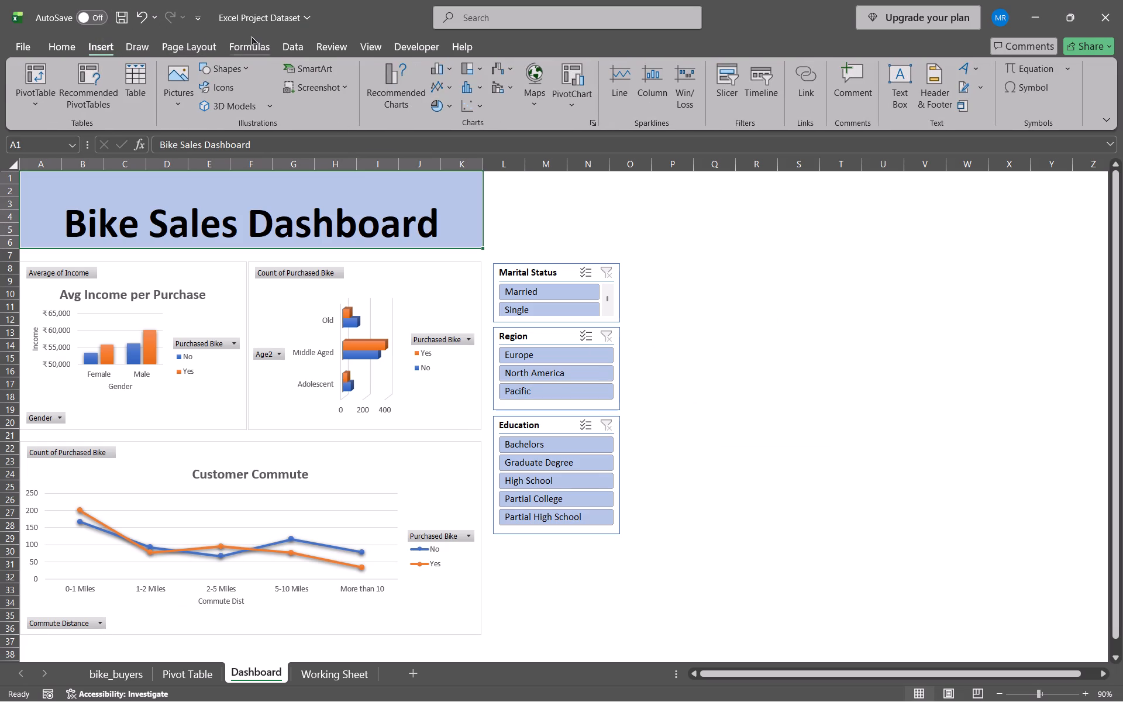
click(66, 45)
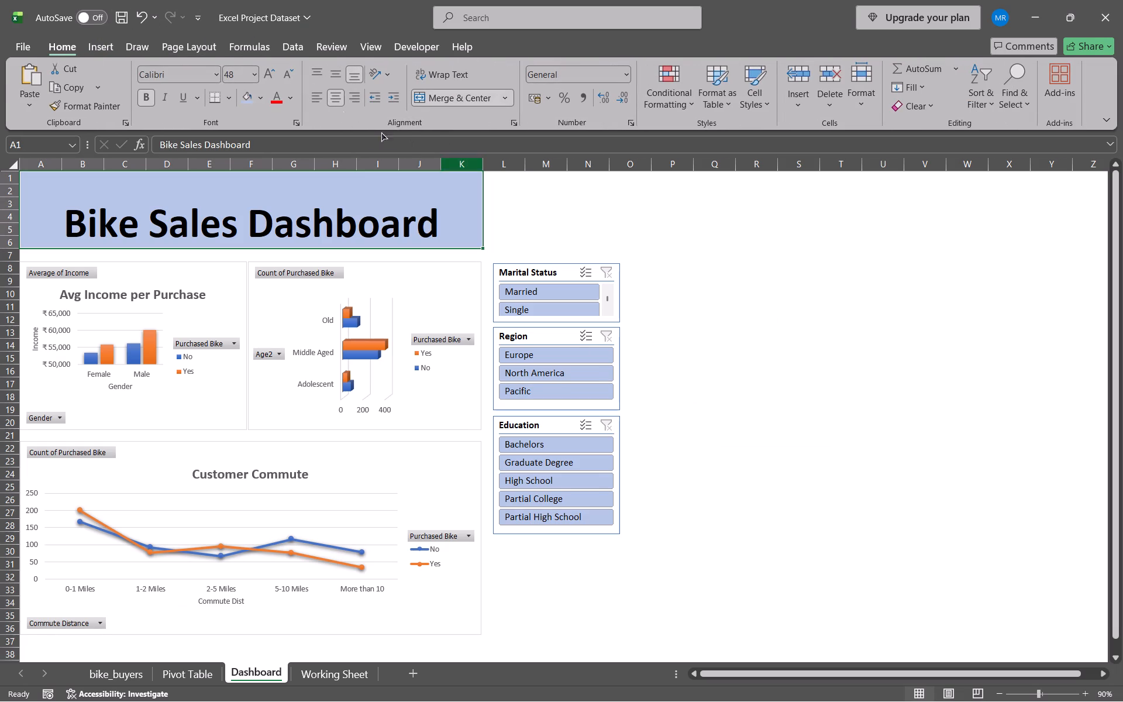
click(256, 92)
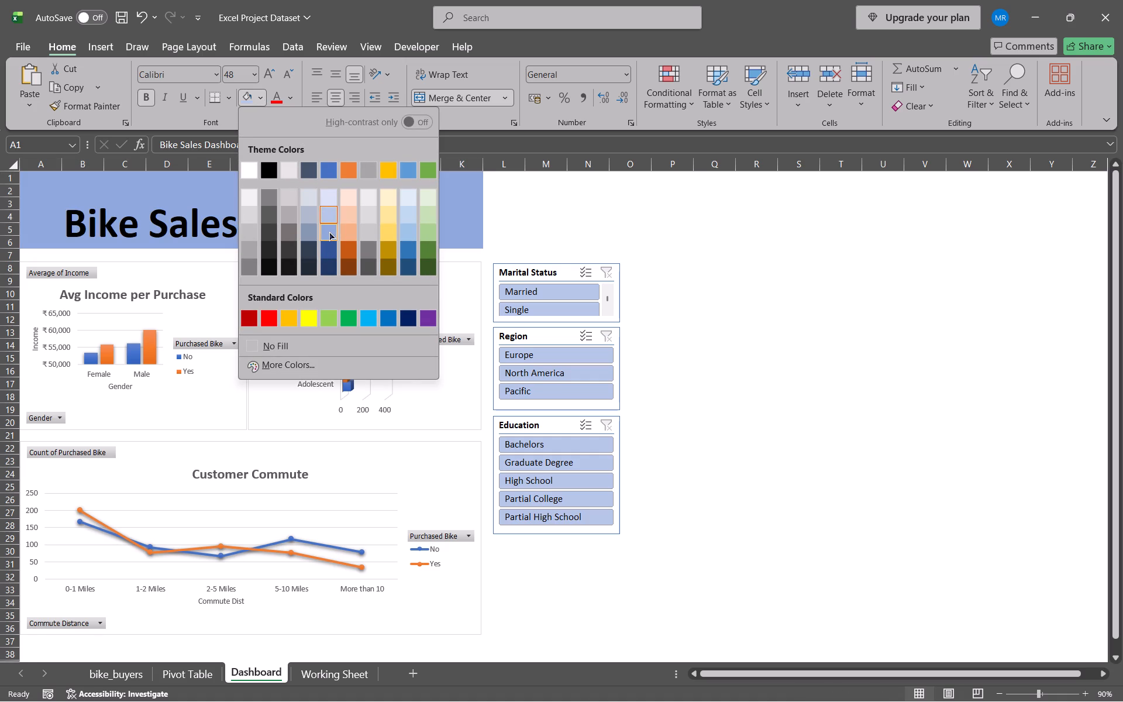
click(328, 231)
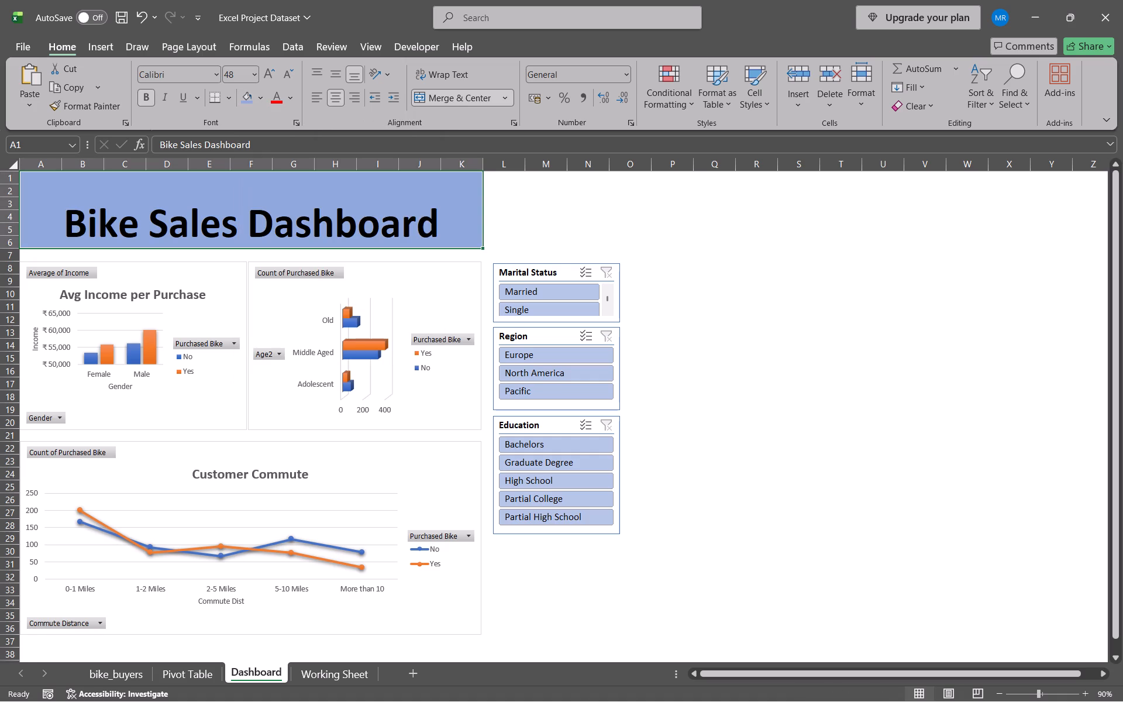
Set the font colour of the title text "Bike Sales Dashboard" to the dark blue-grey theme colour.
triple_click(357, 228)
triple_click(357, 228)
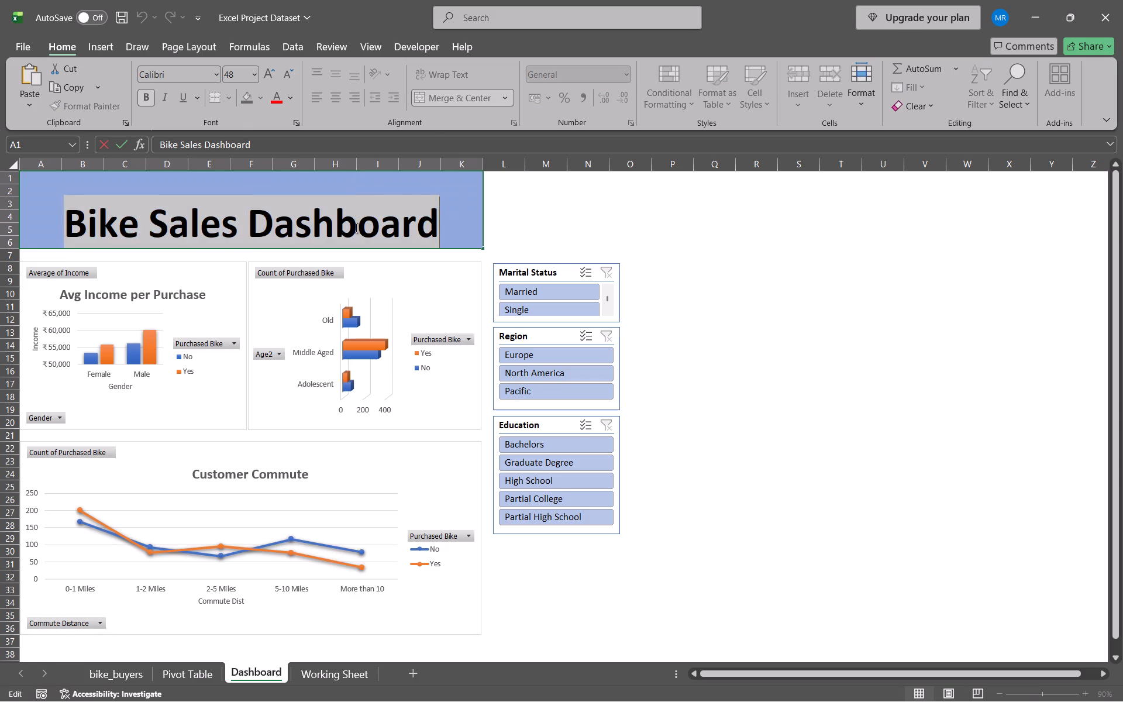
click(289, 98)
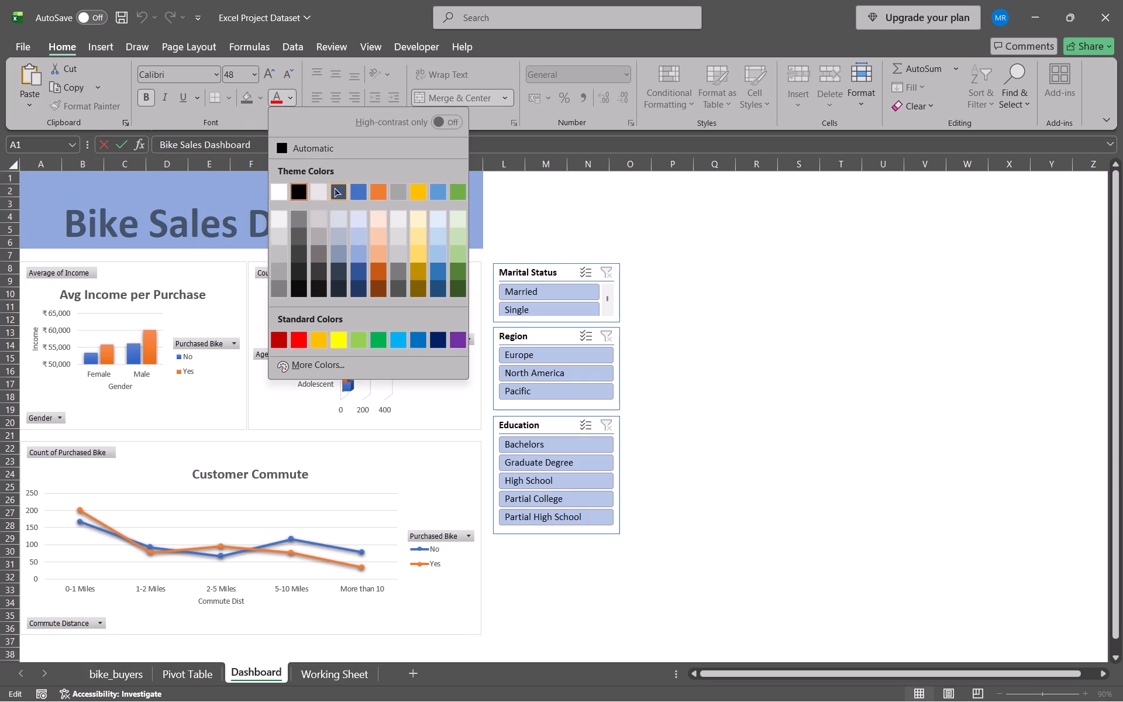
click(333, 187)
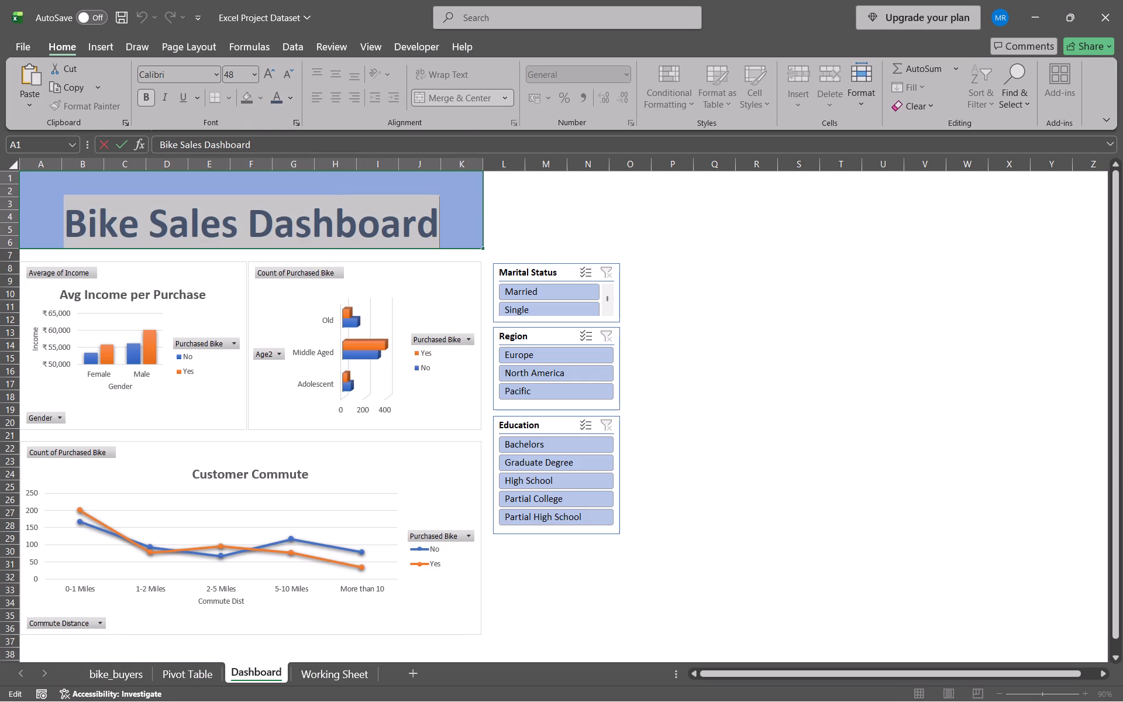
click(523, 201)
Compare the title with the tutorial's in Brave and set the "Bike Sales Dashboard" text in Excel to white.
key(alt+Tab)
key(space)
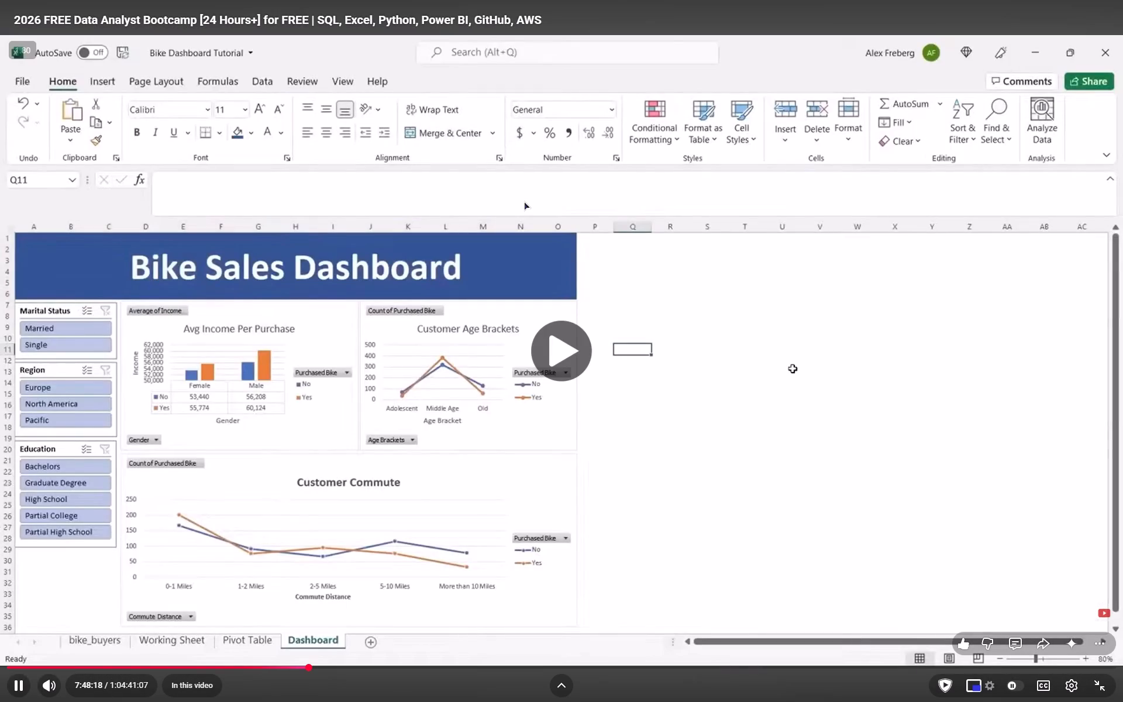
key(alt+Tab)
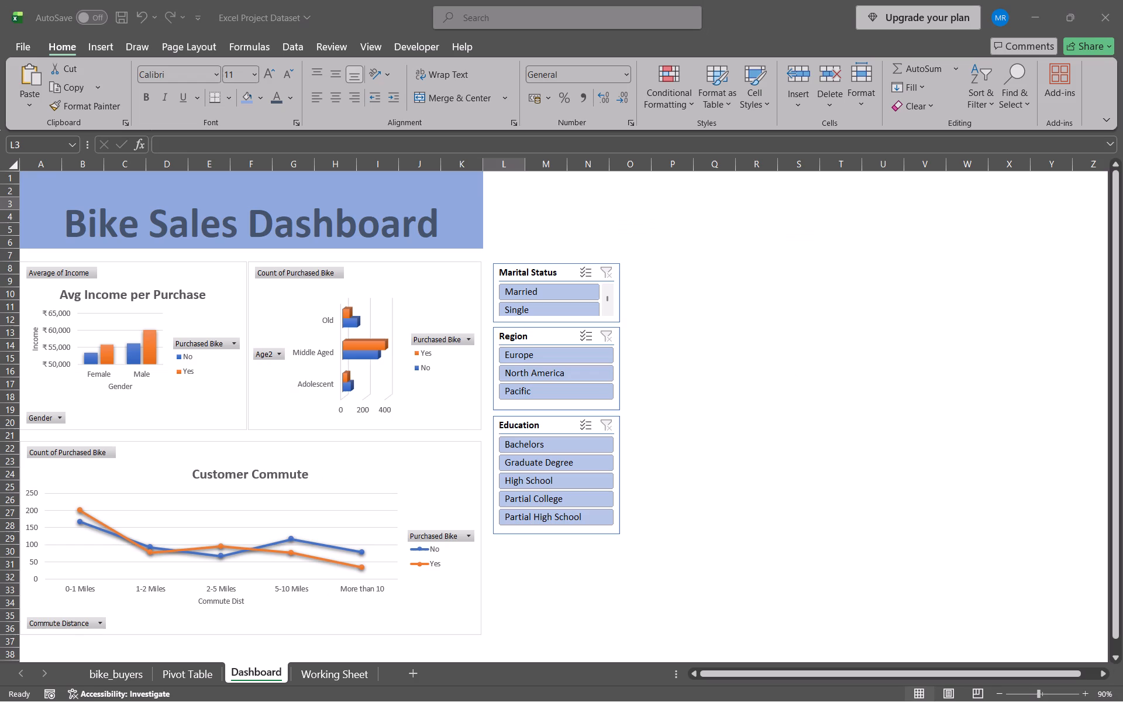
triple_click(378, 232)
click(378, 232)
triple_click(378, 232)
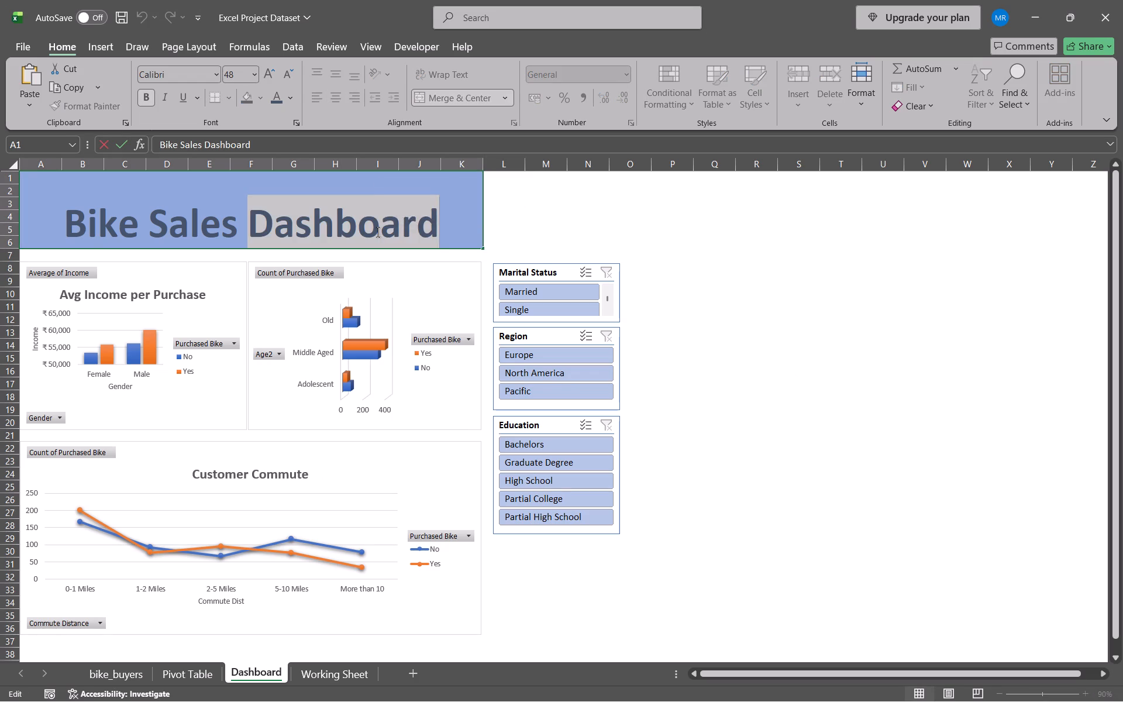
click(287, 99)
click(279, 187)
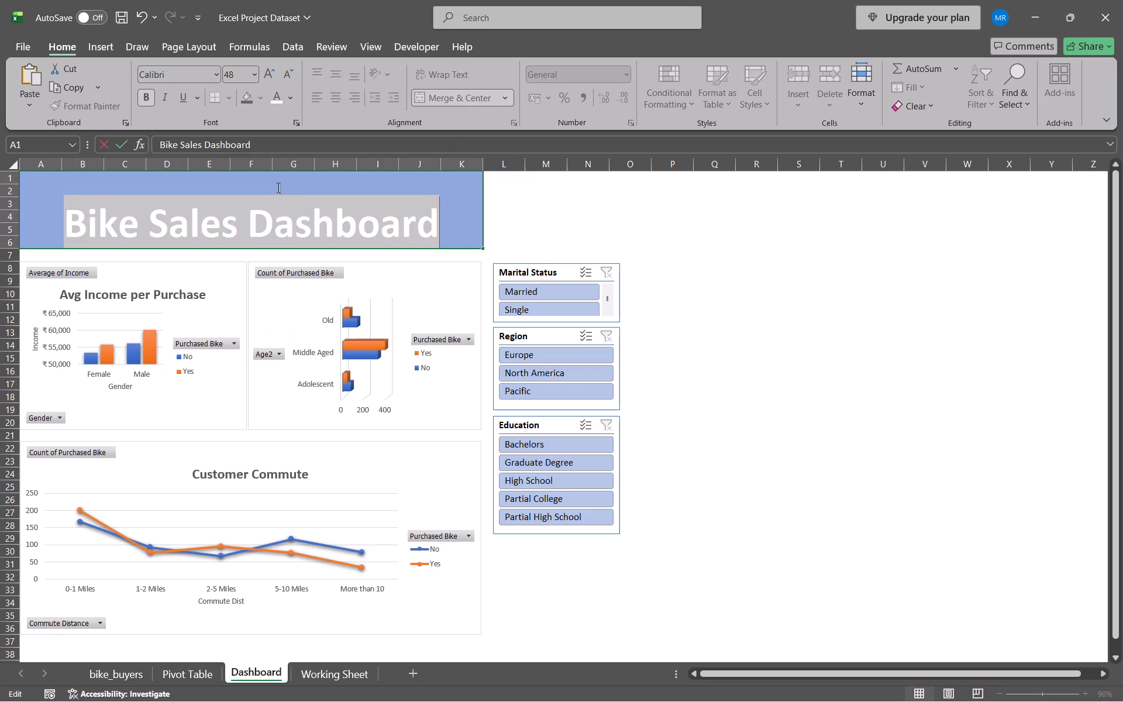
click(294, 210)
Compare the dashboard's title banner with the tutorial's version in Brave, and return to Excel.
key(alt+Tab)
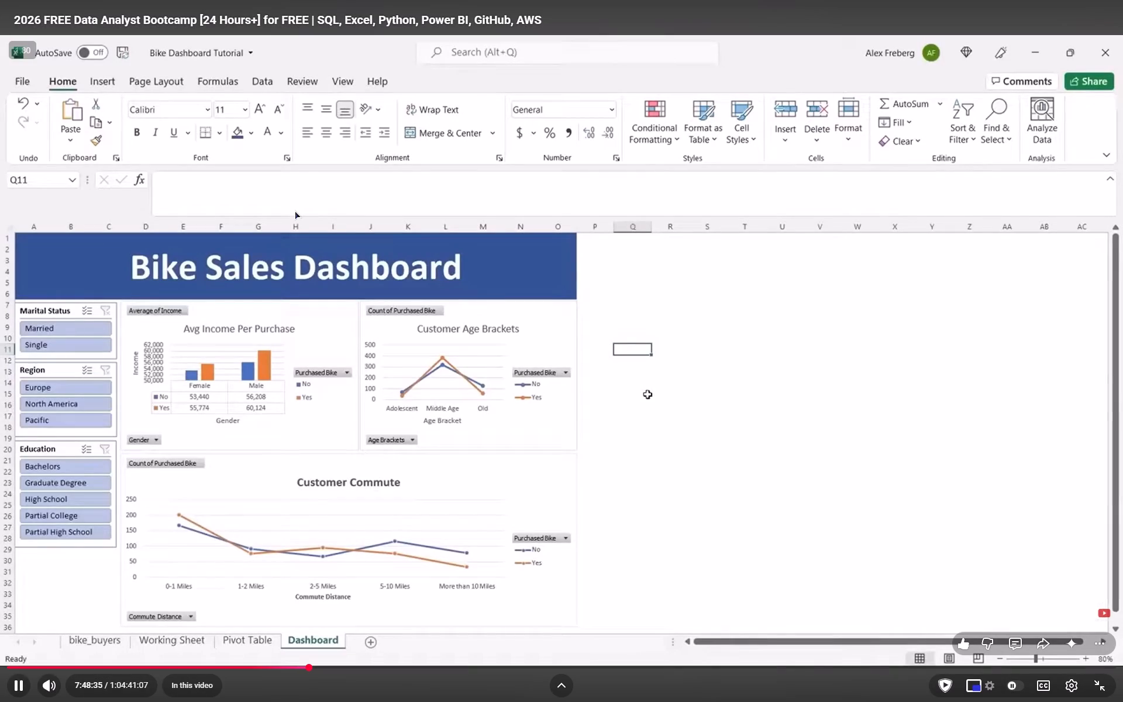
key(alt+Tab)
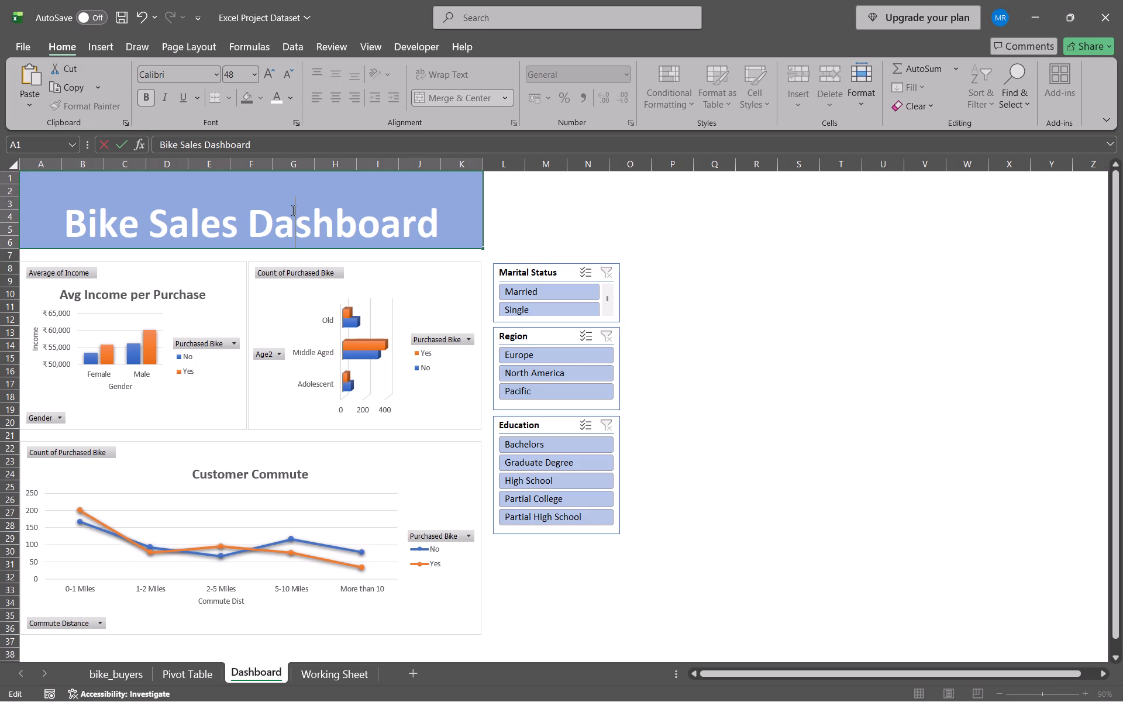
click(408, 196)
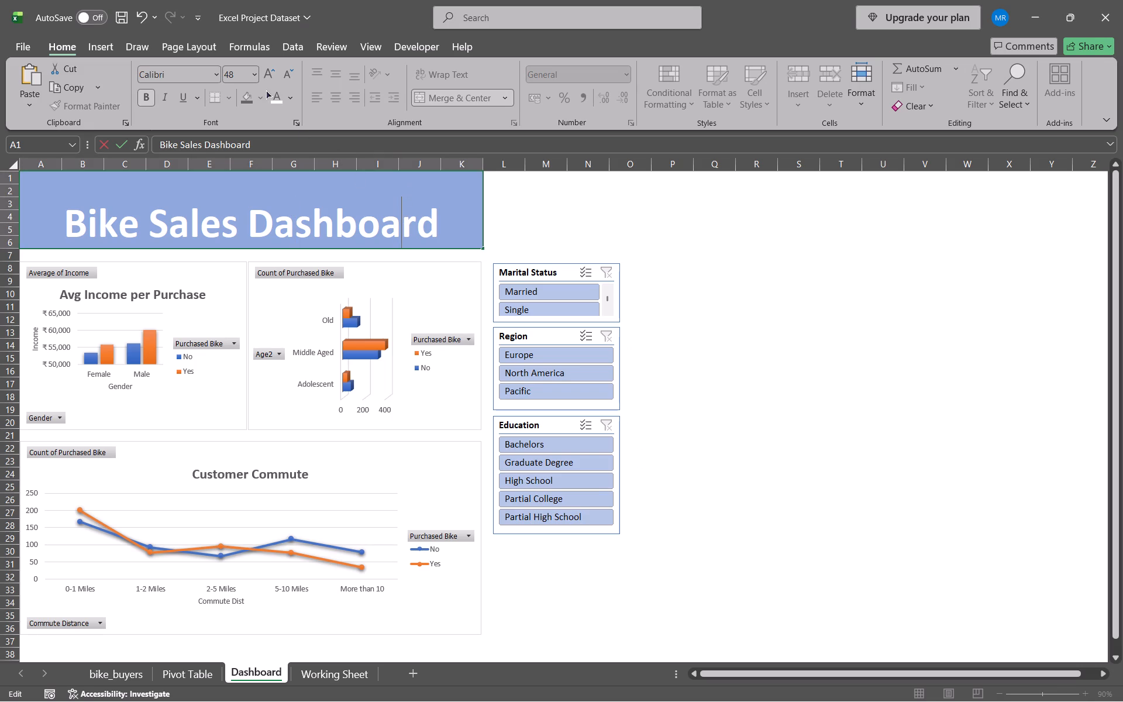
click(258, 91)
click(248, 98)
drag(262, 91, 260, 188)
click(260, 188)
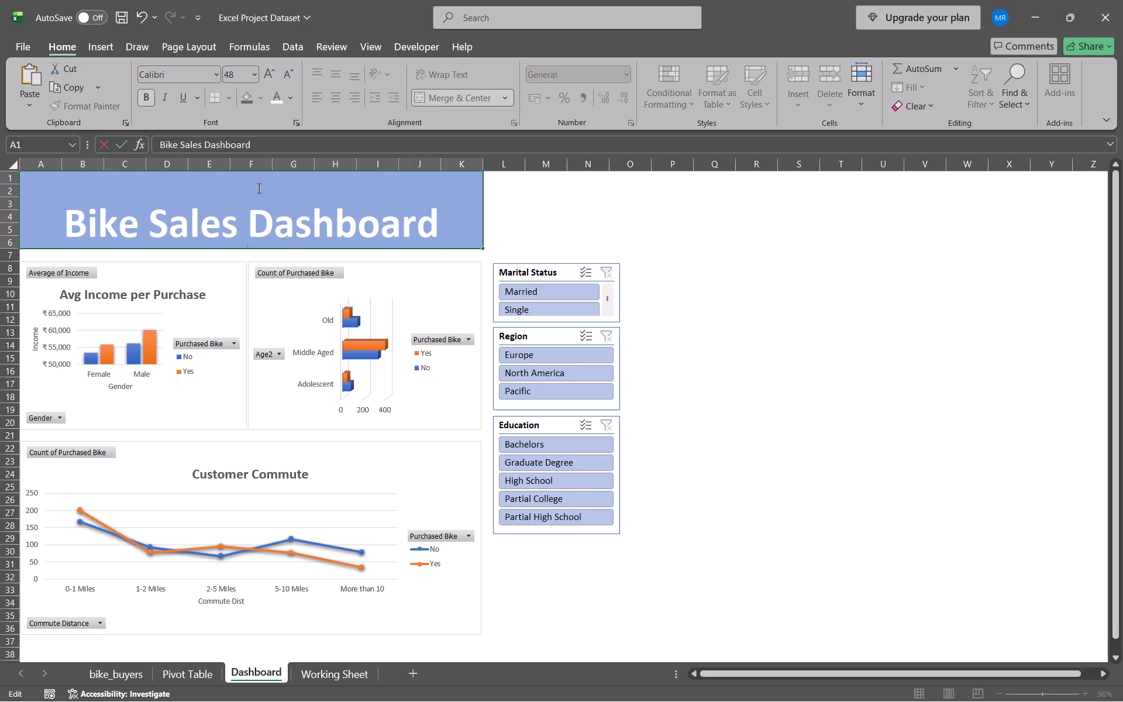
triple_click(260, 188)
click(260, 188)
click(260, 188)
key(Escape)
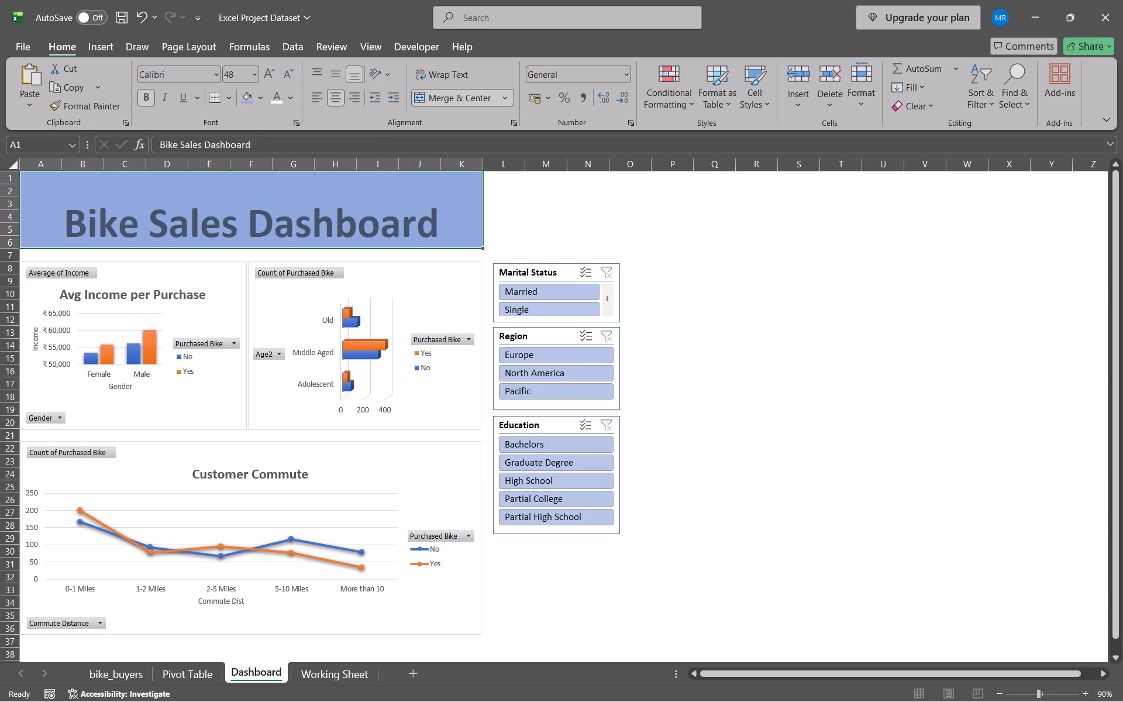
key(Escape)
Fill the Bike Sales Dashboard title banner with the second-darkest shade of the blue theme colour.
click(86, 183)
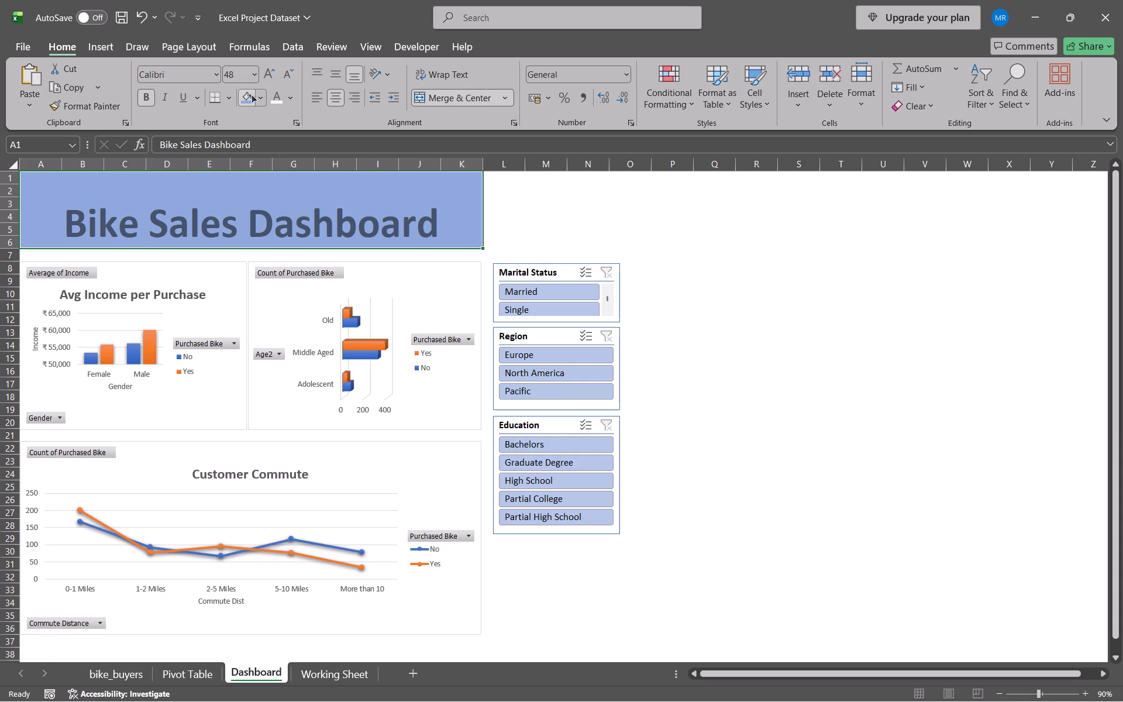
click(255, 92)
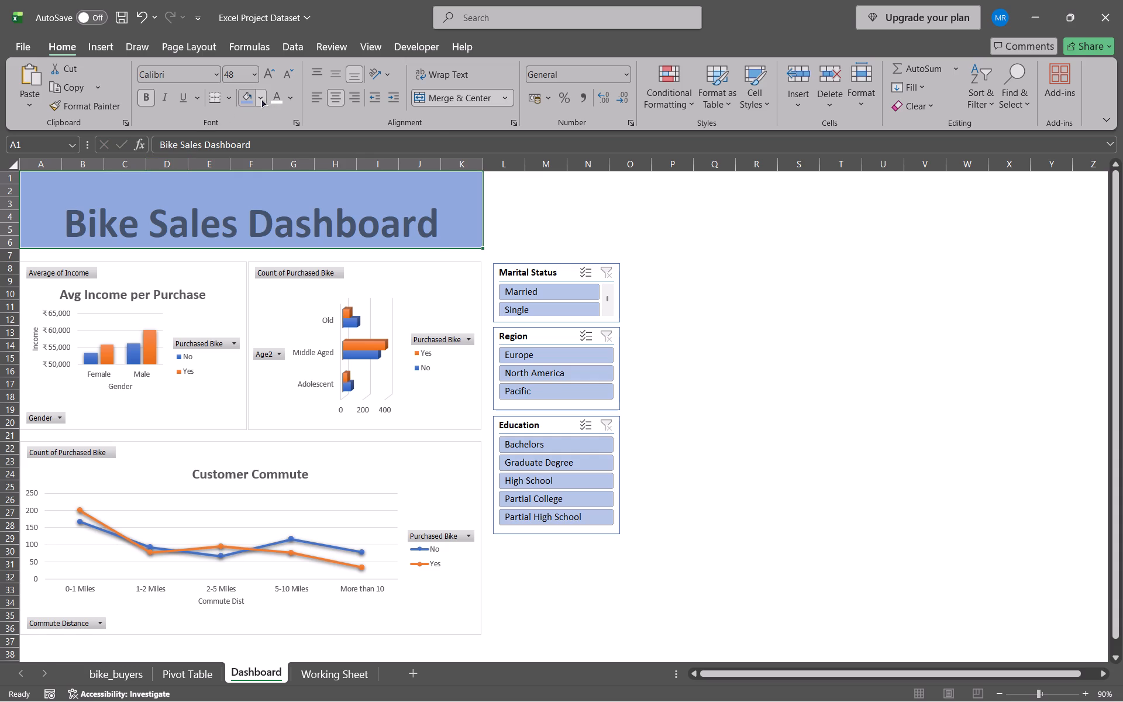
click(260, 98)
click(328, 243)
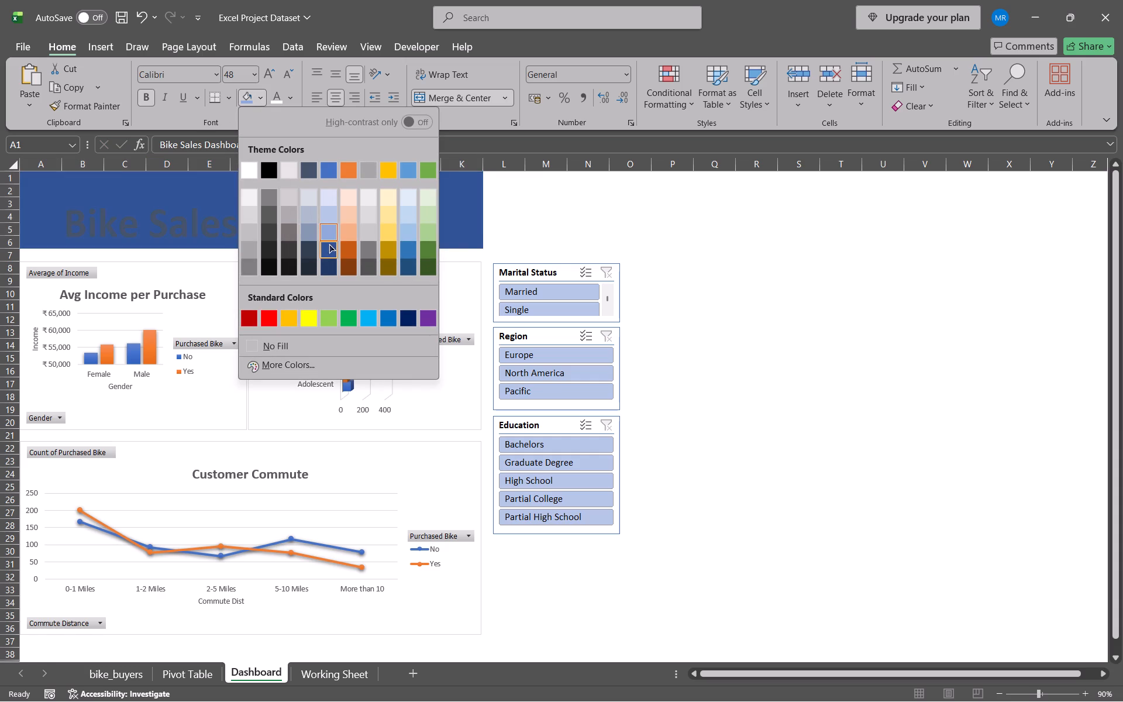
Set the font colour of the full title text "Bike Sales Dashboard" to white.
click(373, 227)
click(357, 226)
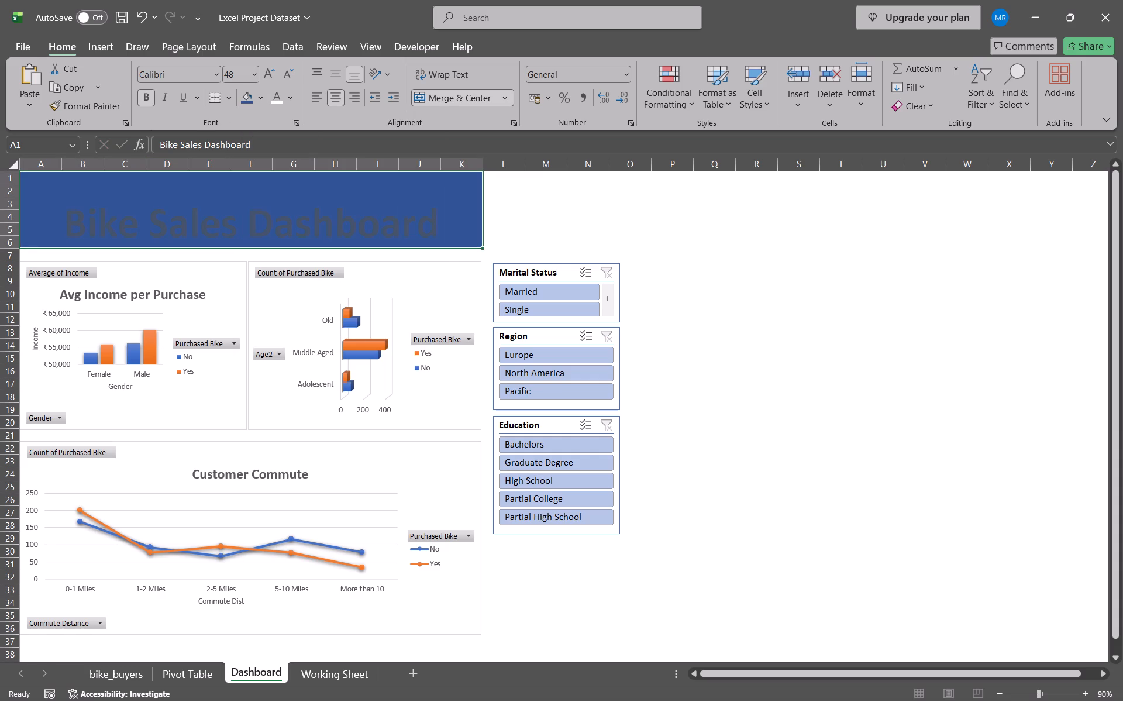
triple_click(357, 226)
double_click(357, 226)
triple_click(357, 226)
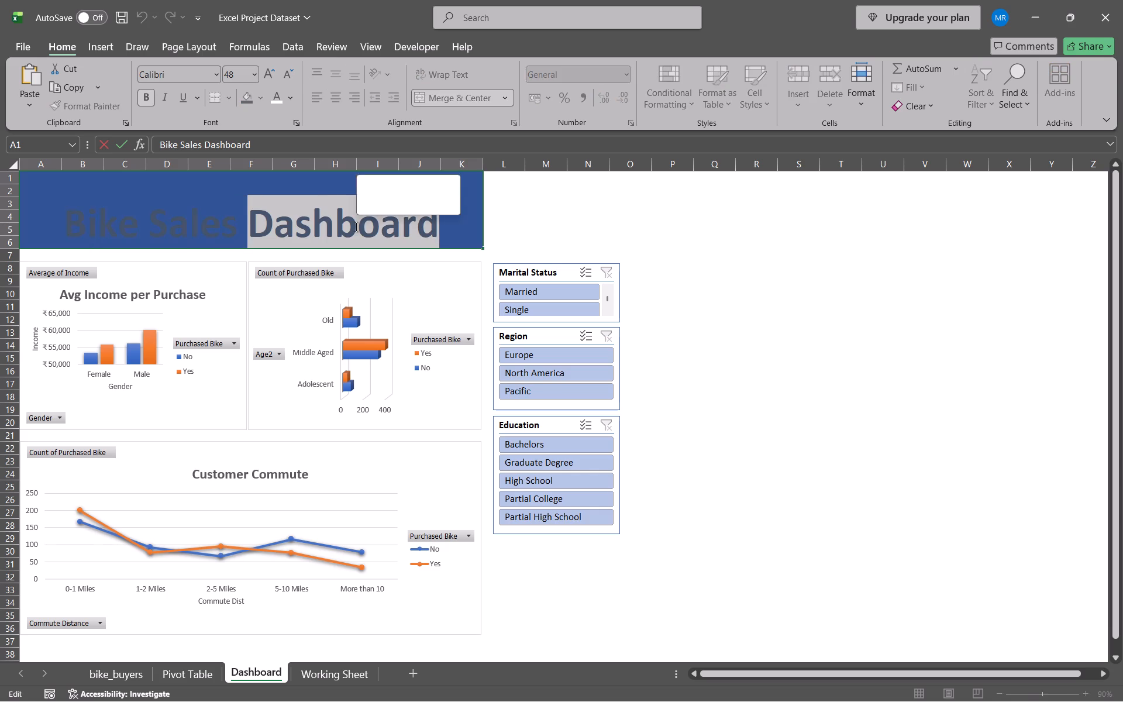
click(357, 226)
double_click(357, 226)
triple_click(357, 226)
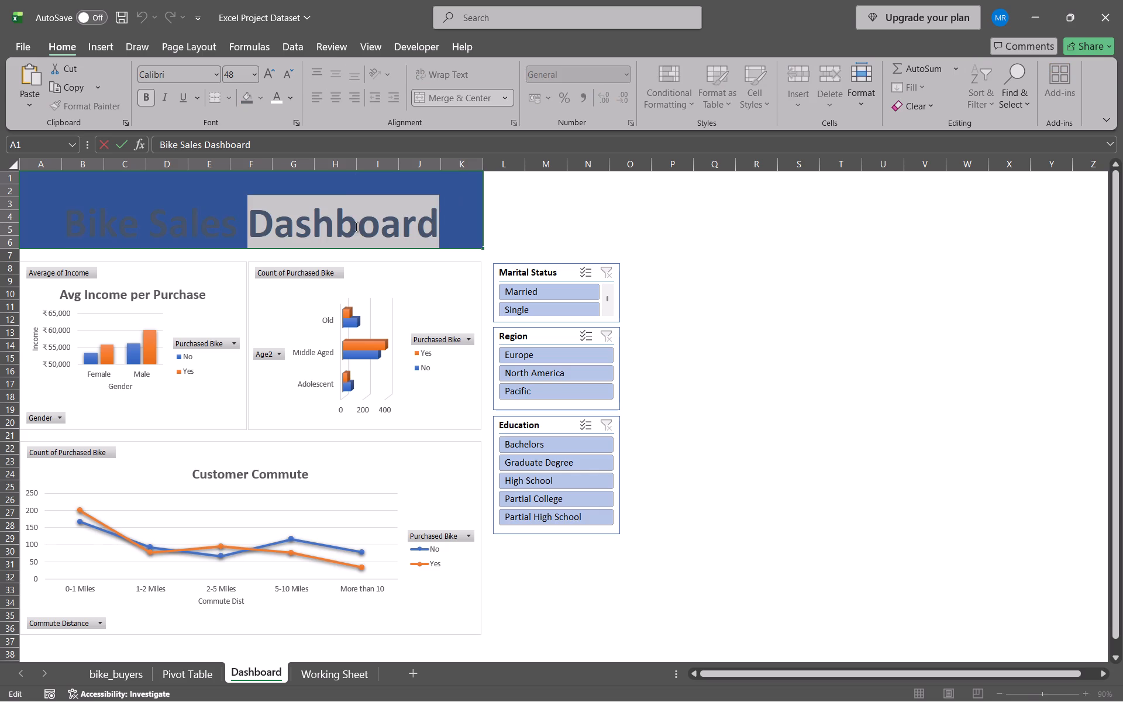
triple_click(357, 226)
double_click(357, 226)
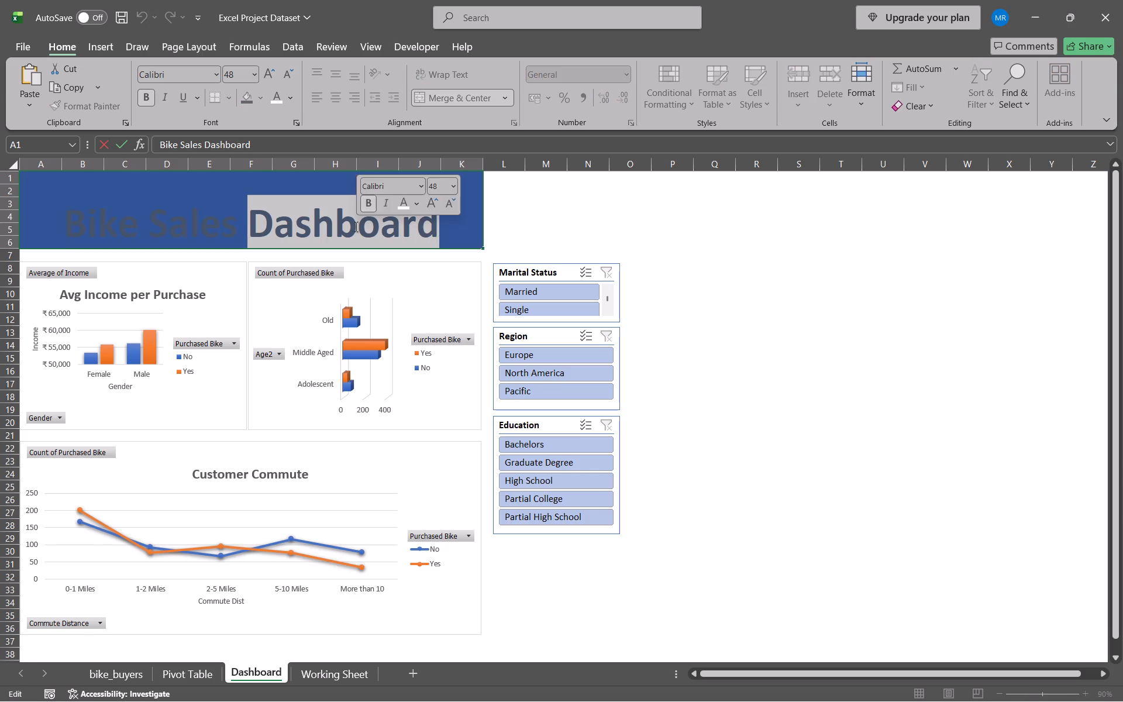
double_click(357, 226)
click(357, 226)
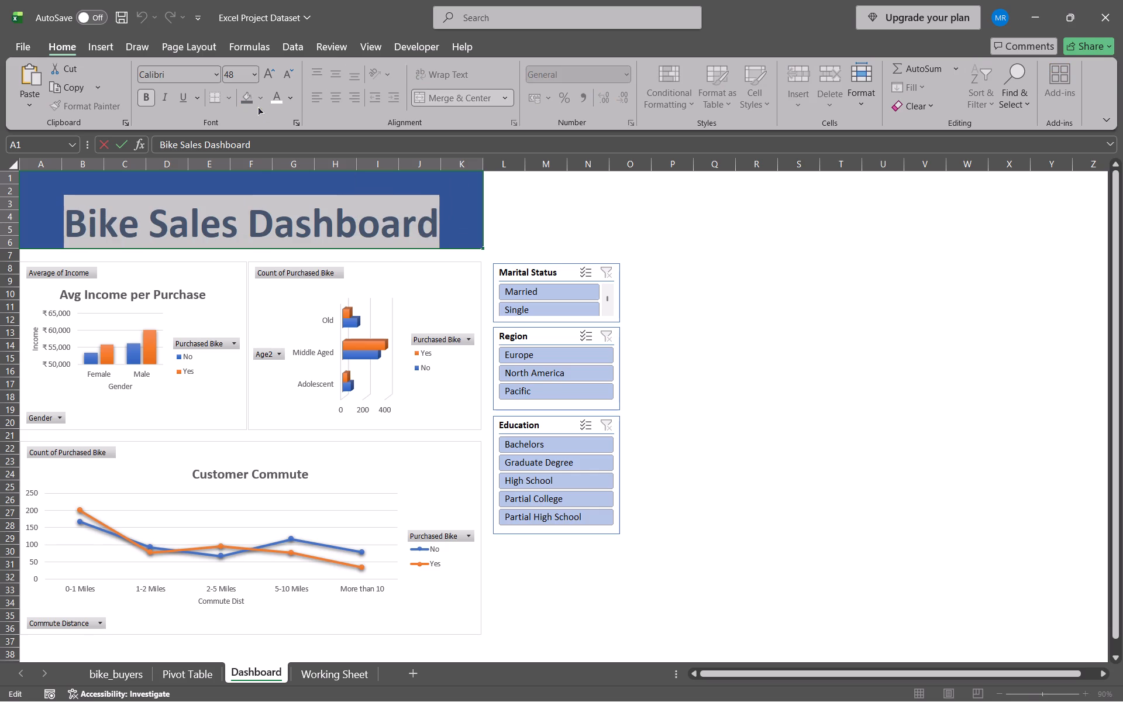
click(276, 97)
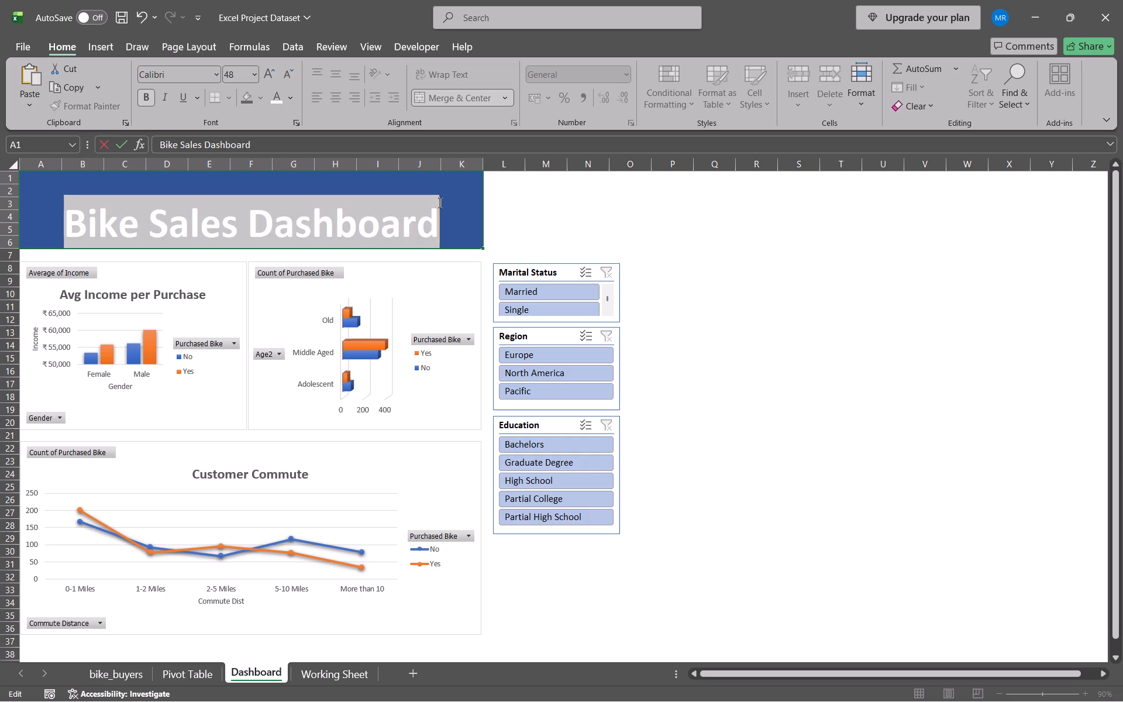
click(440, 202)
Switch to Brave, pause the tutorial video and leave full-screen view.
key(alt+Tab)
key(space)
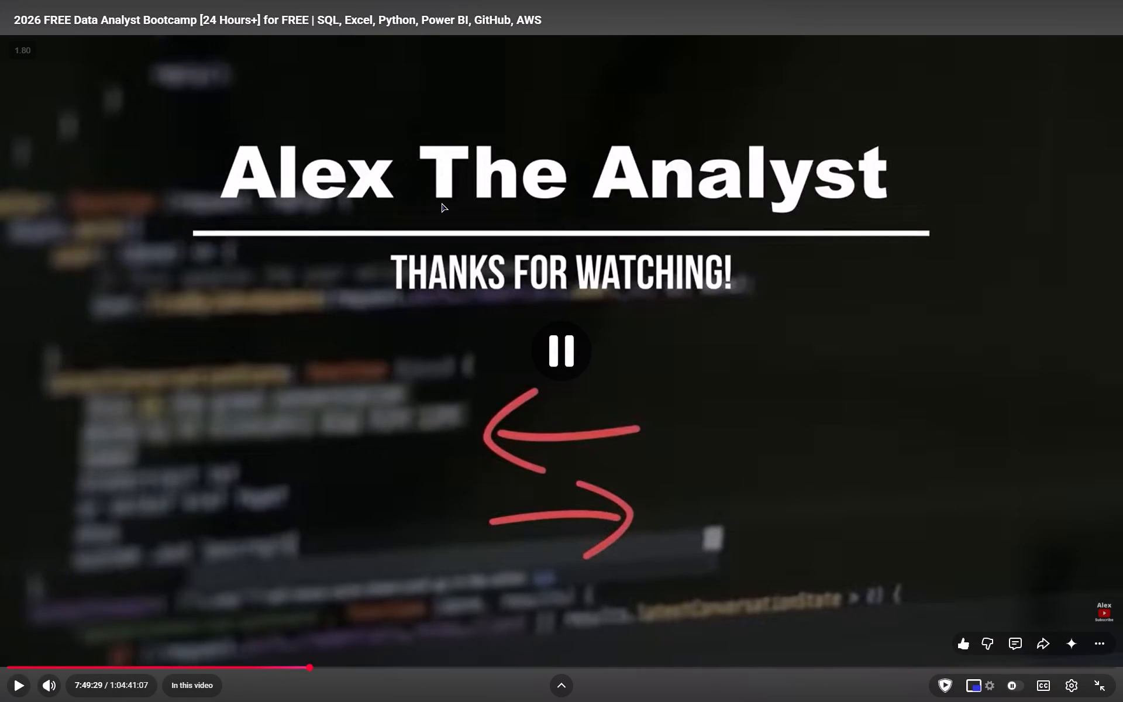
key(Escape)
Return to Excel and capture a screenshot of the whole dashboard area, including the title banner, all three charts and the slicers.
key(alt+Tab)
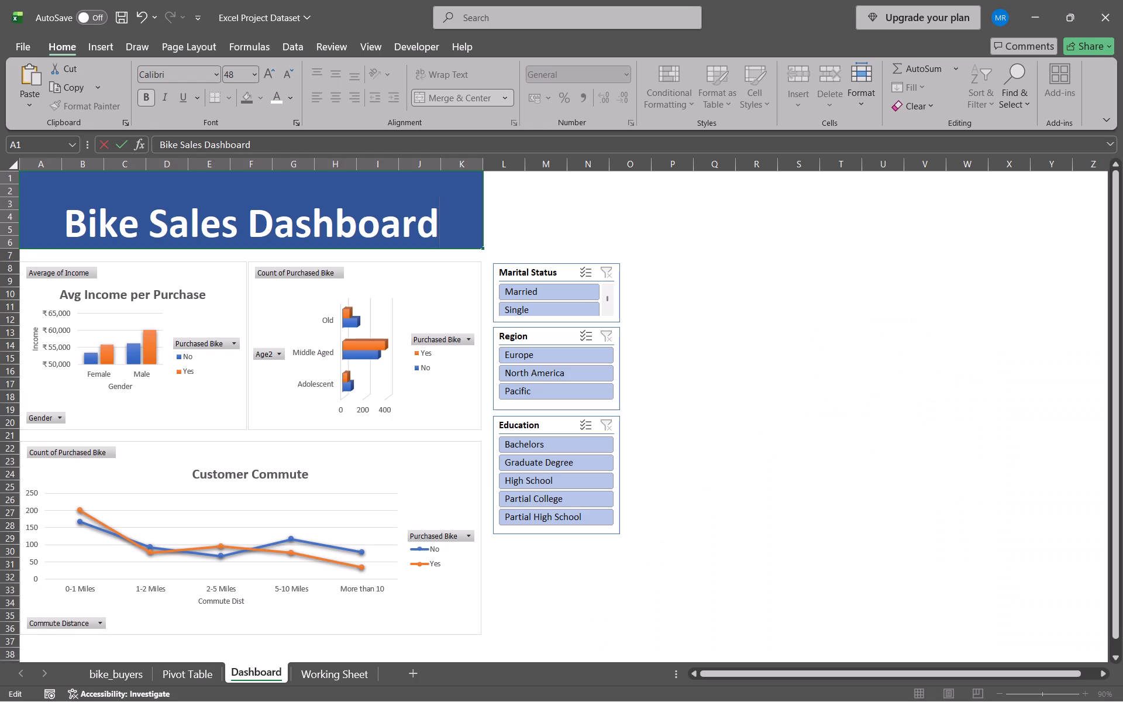
scroll(722, 376, down, 1)
scroll(722, 376, up, 2)
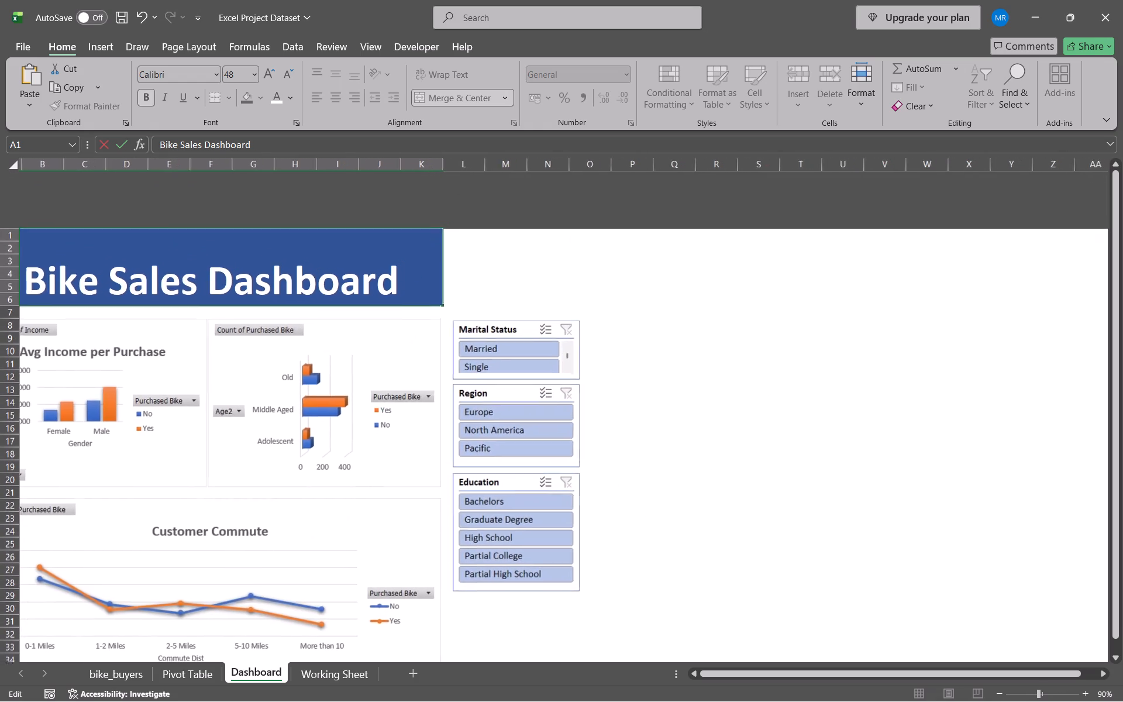
scroll(722, 376, right, 1)
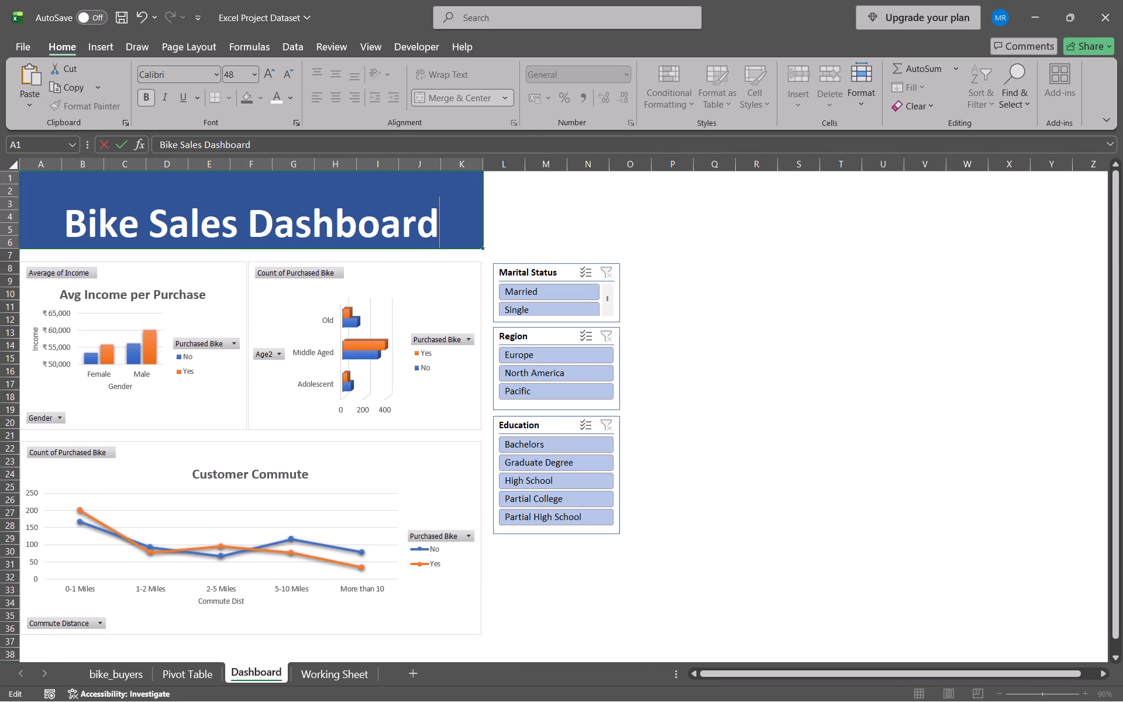
key(Print)
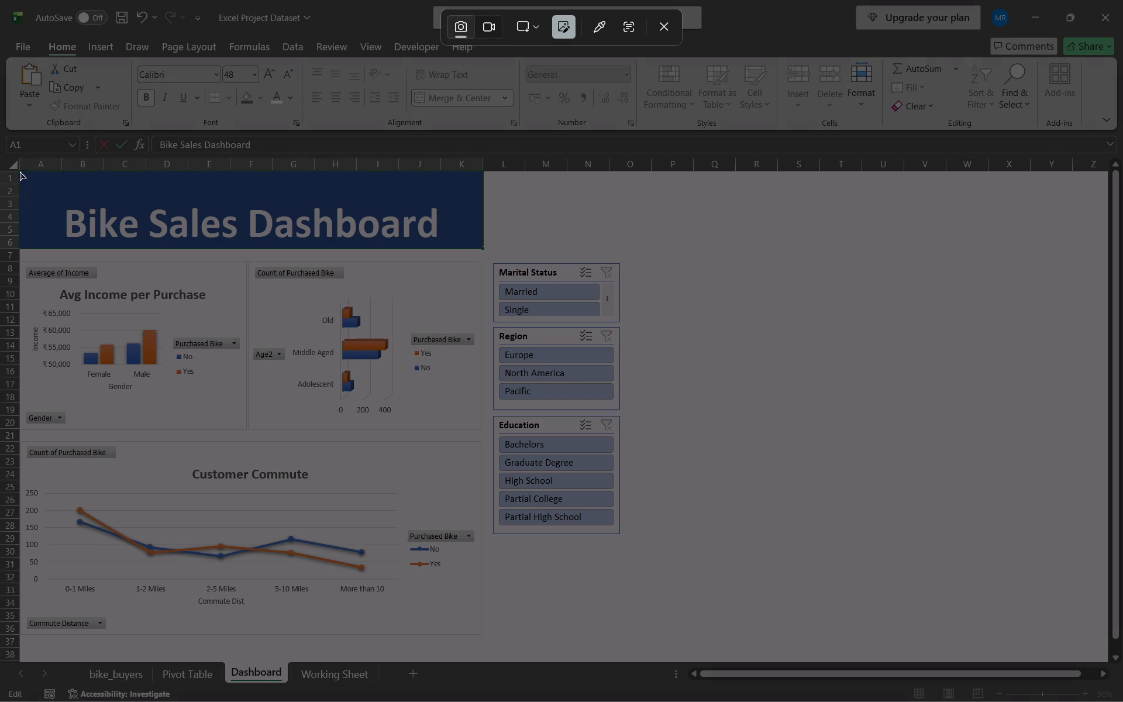
drag(19, 171, 637, 622)
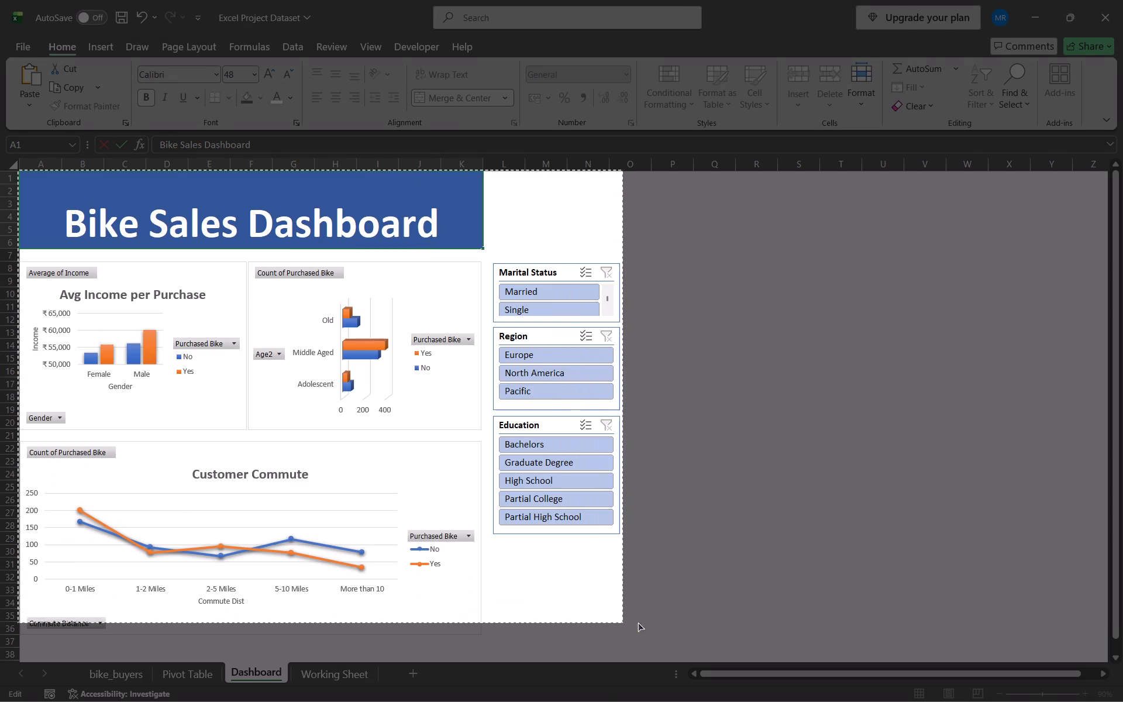
drag(637, 622, 656, 646)
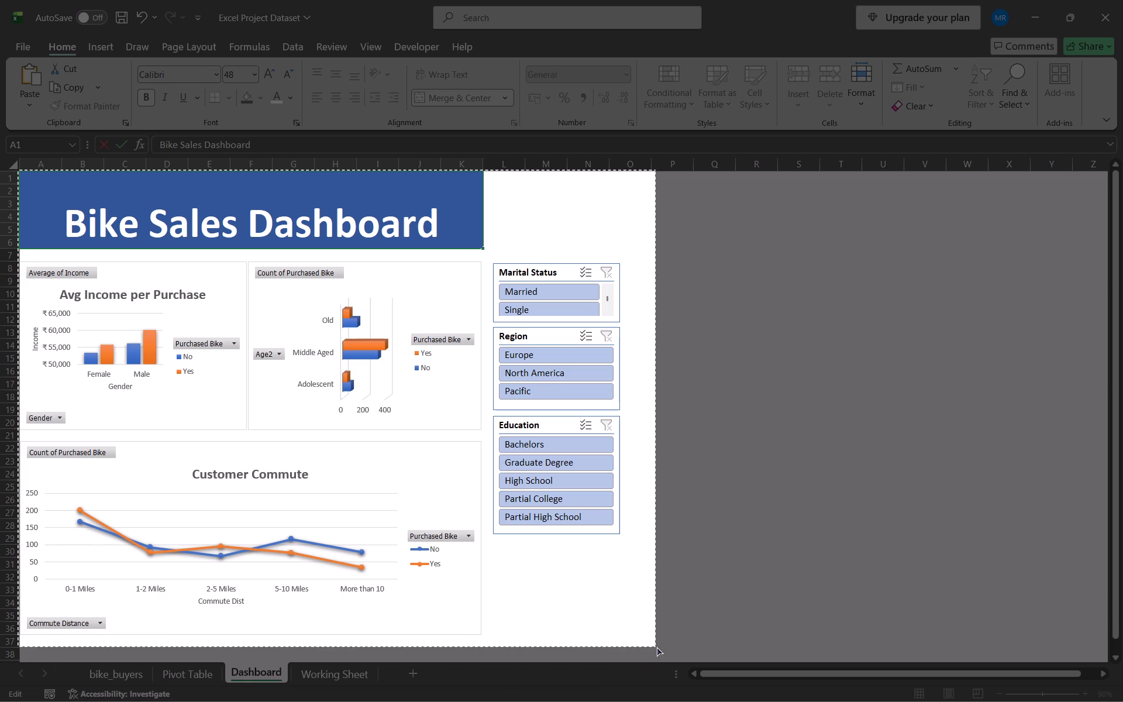
drag(656, 646, 661, 636)
key(ctrl+Return)
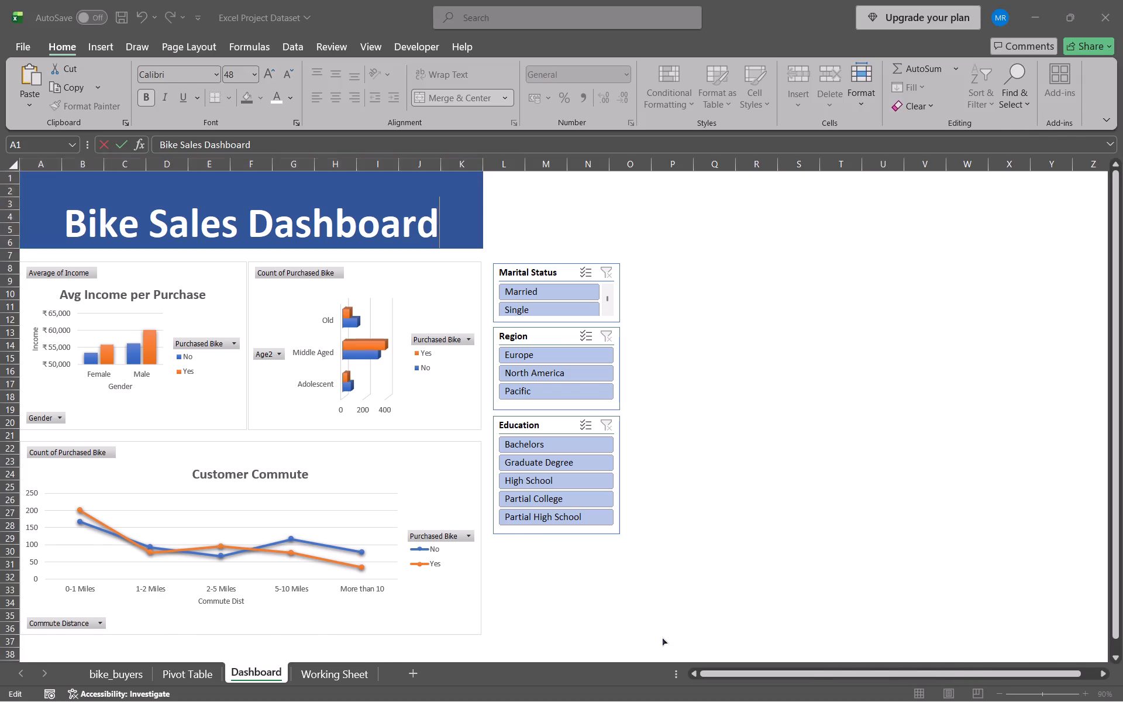
Switch to Notion and paste the dashboard screenshot below the slicer notes on the Excel Project page.
key(alt+Tab)
key(alt+Tab)
key(alt+Tab)
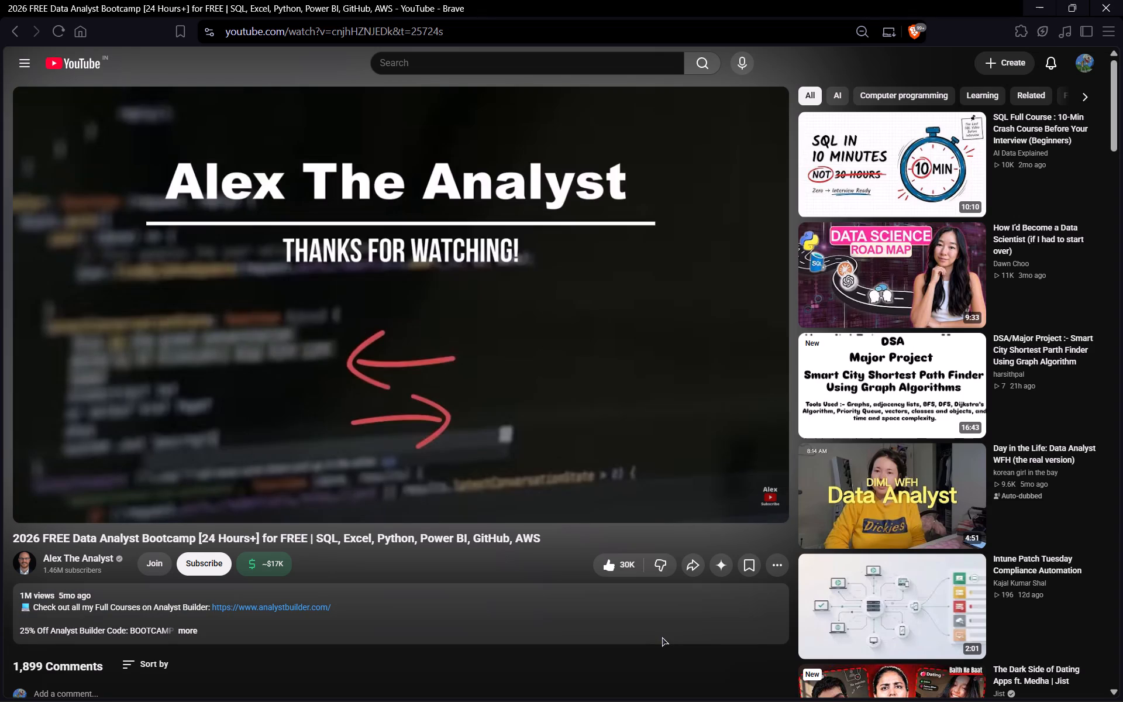
key(ctrl+v)
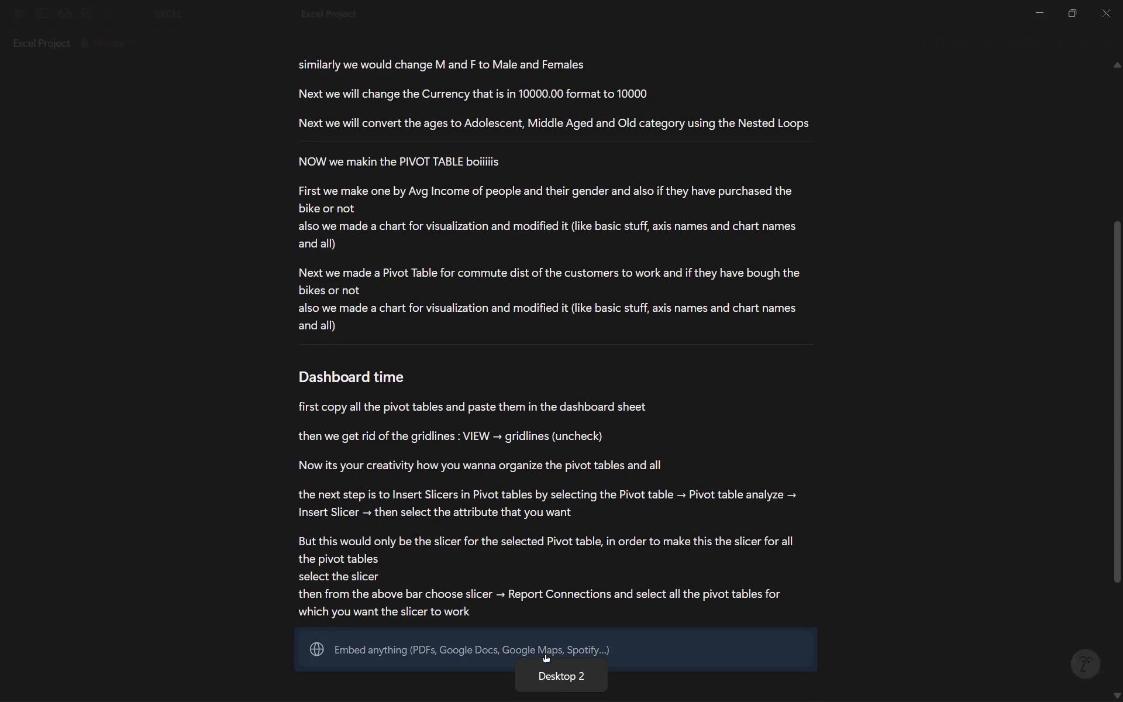
Add the line "This is the End product" beneath the pasted dashboard image.
scroll(546, 654, down, 5)
scroll(446, 672, down, 1)
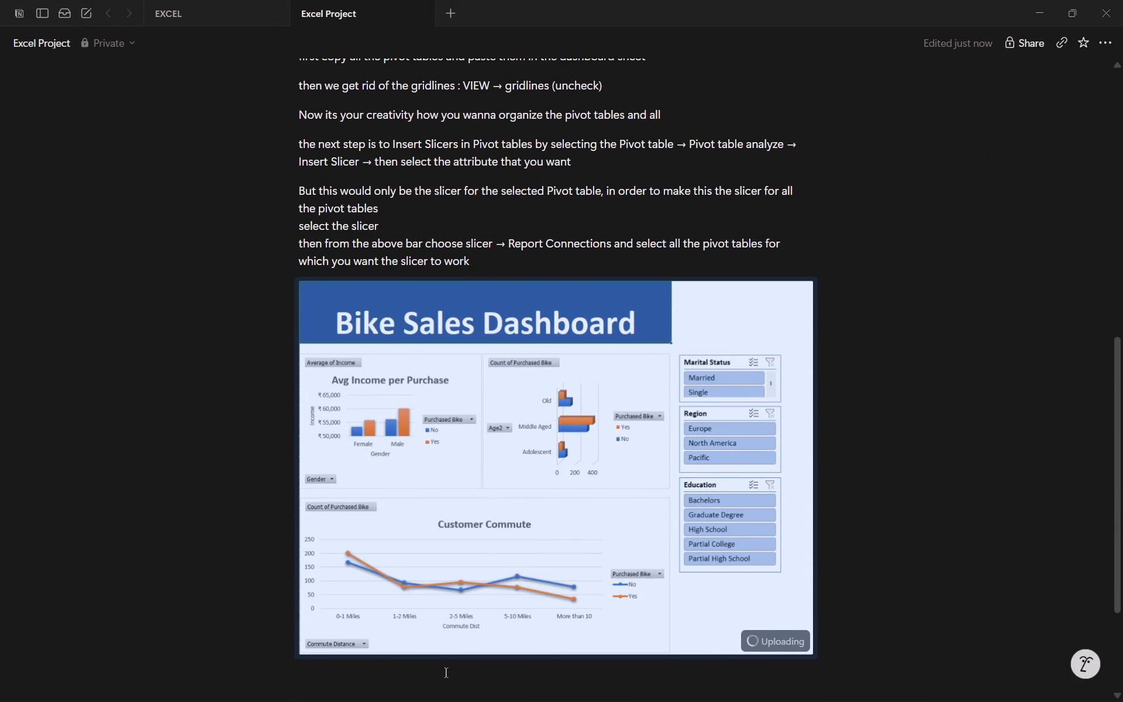
scroll(446, 672, down, 1)
click(413, 618)
text(This is the End product)
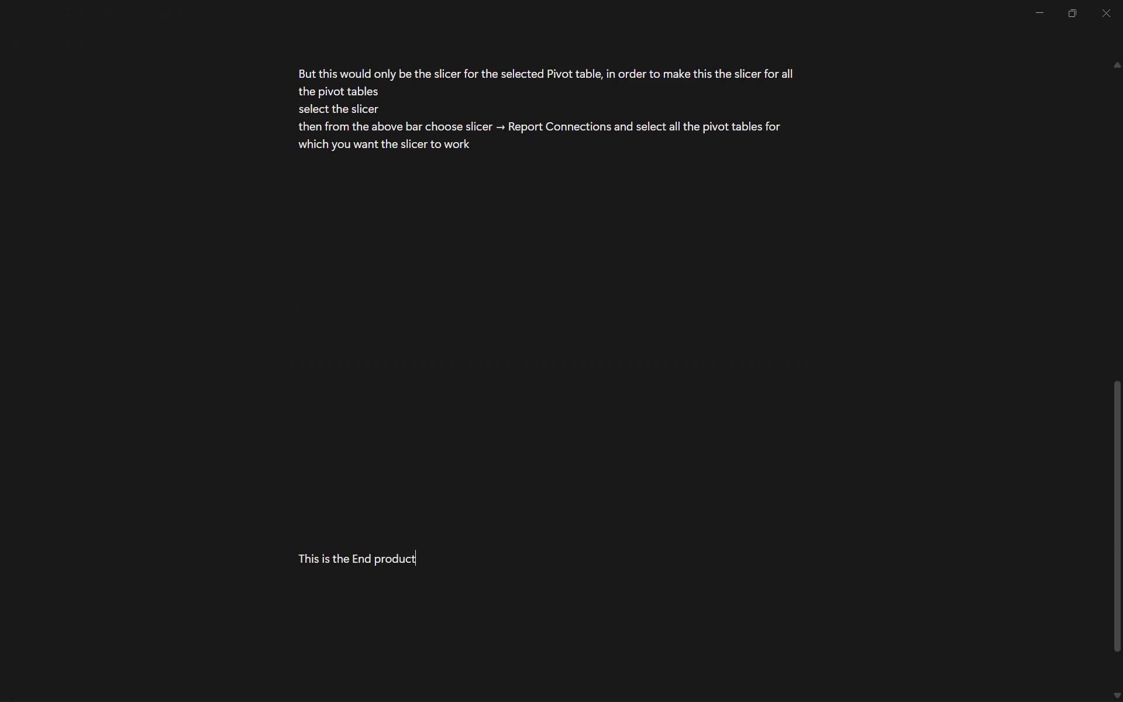
key(space)
key(ctrl+s)
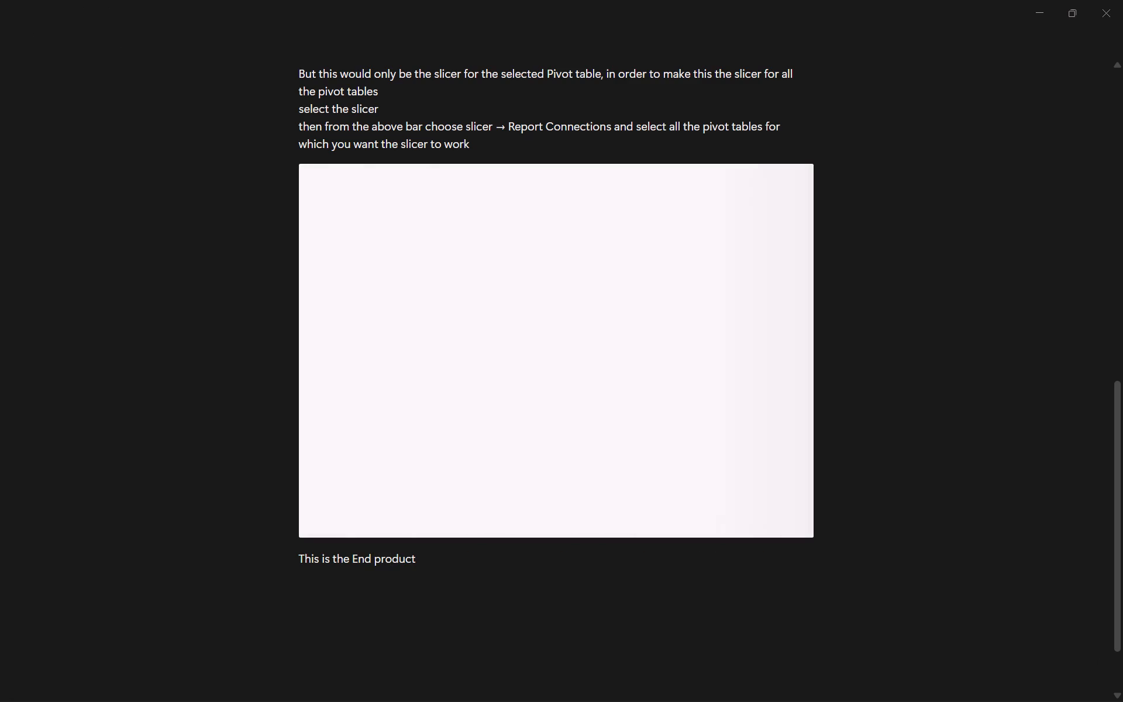
Set the Excel Project page's general access to "Anyone on the web with link" and copy its share link.
scroll(936, 400, up, 9)
click(1034, 44)
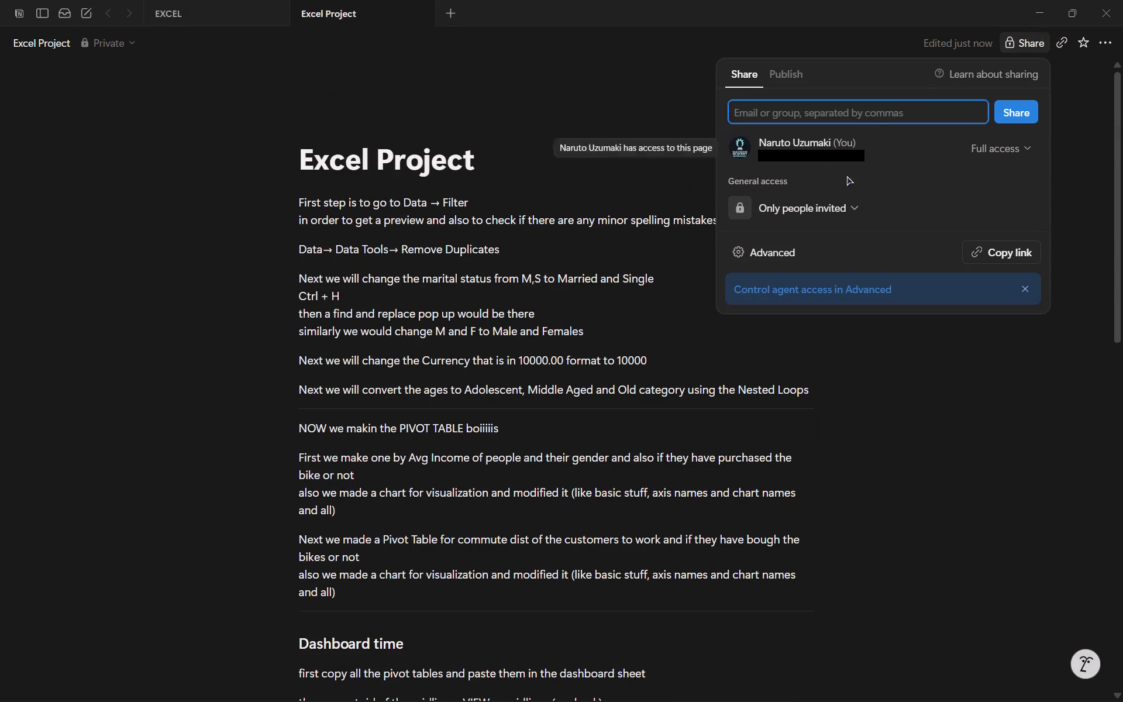
click(843, 199)
click(851, 251)
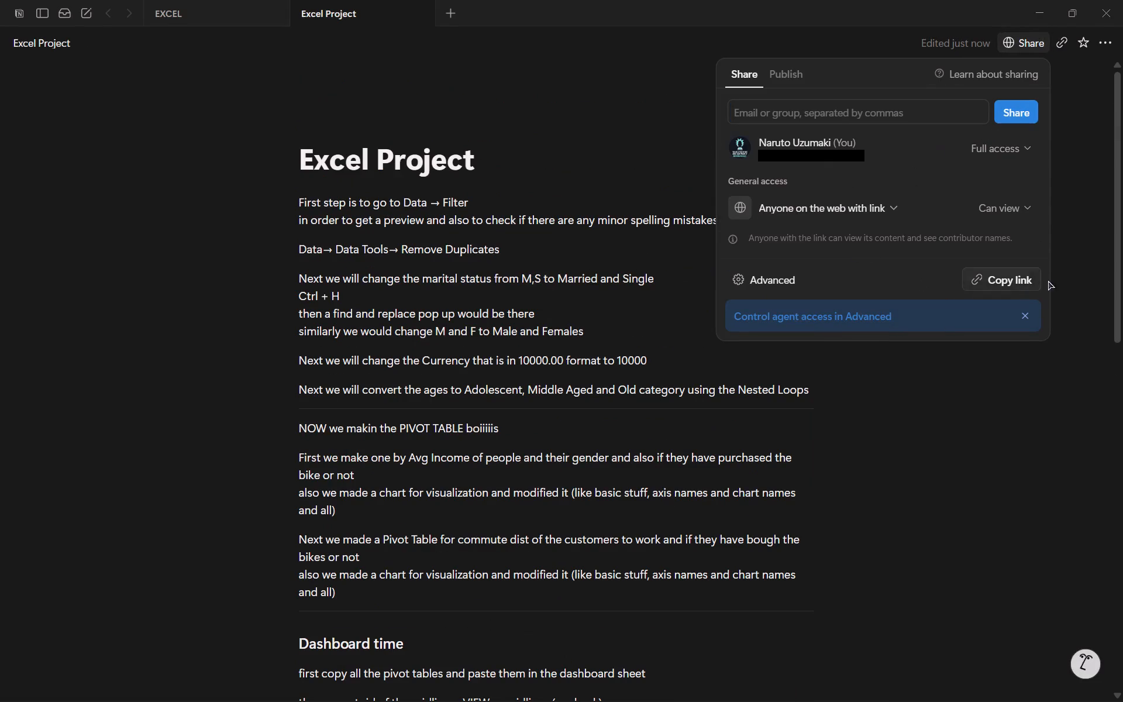
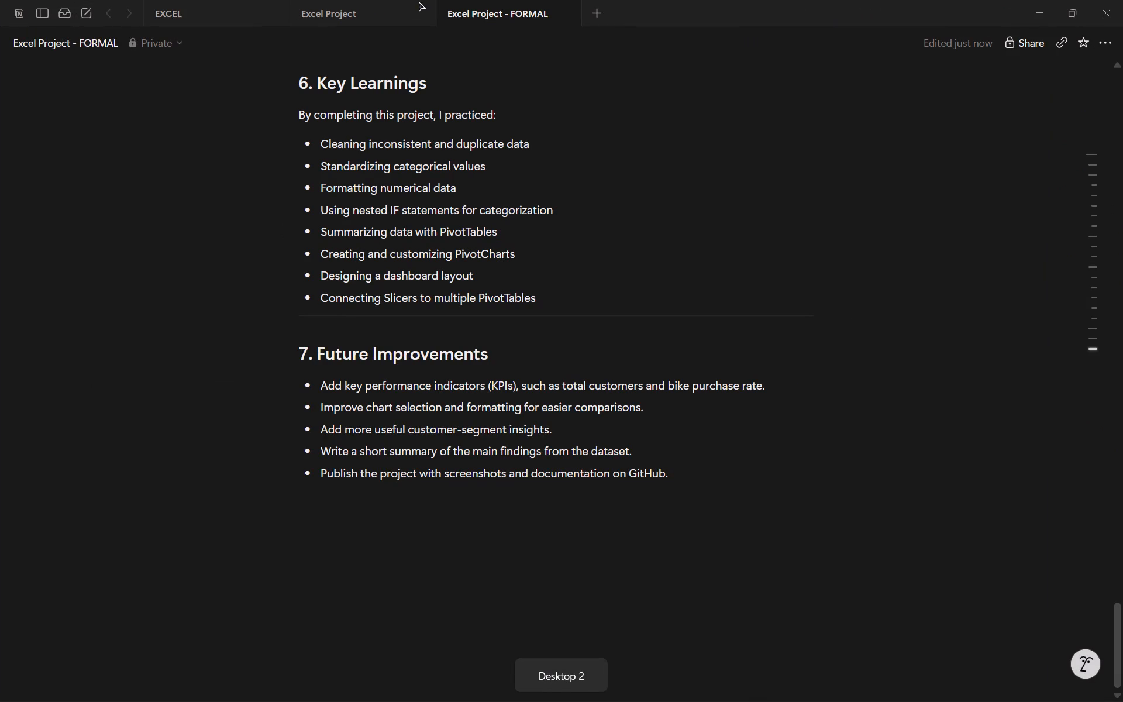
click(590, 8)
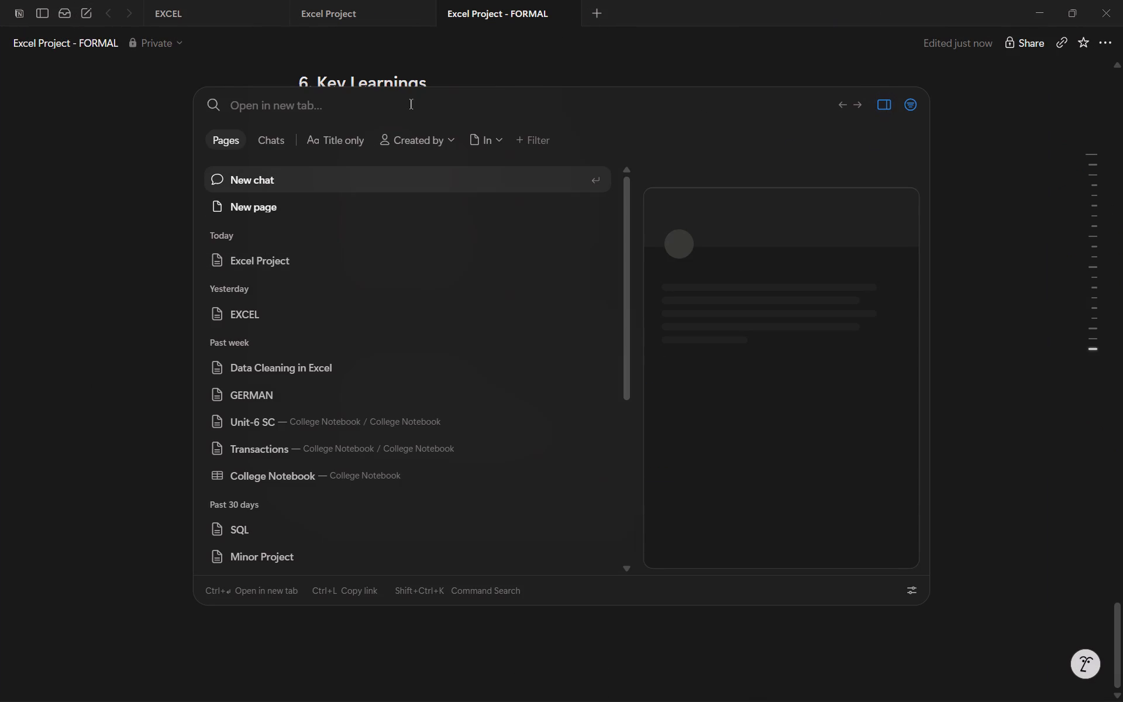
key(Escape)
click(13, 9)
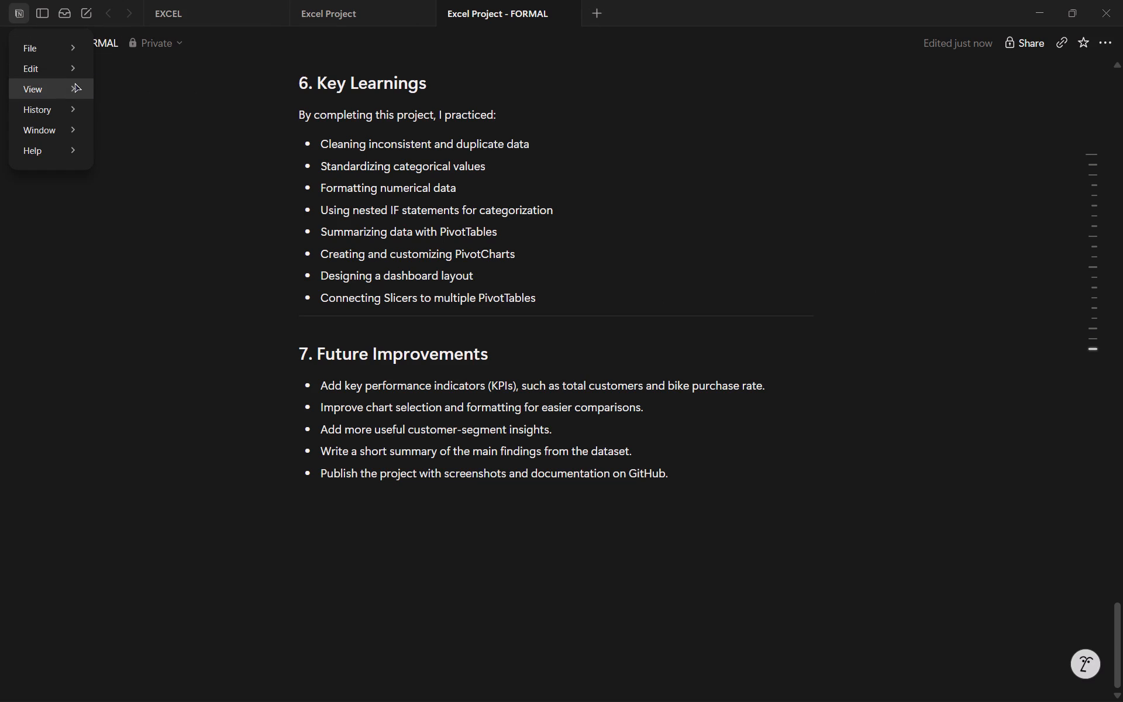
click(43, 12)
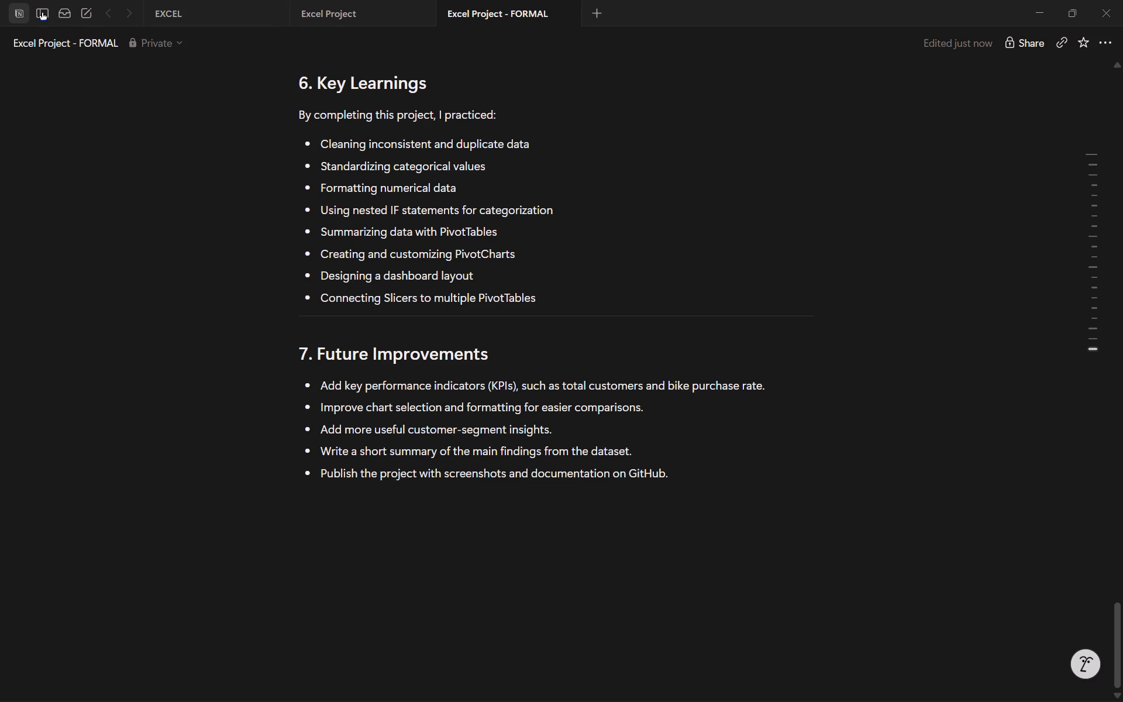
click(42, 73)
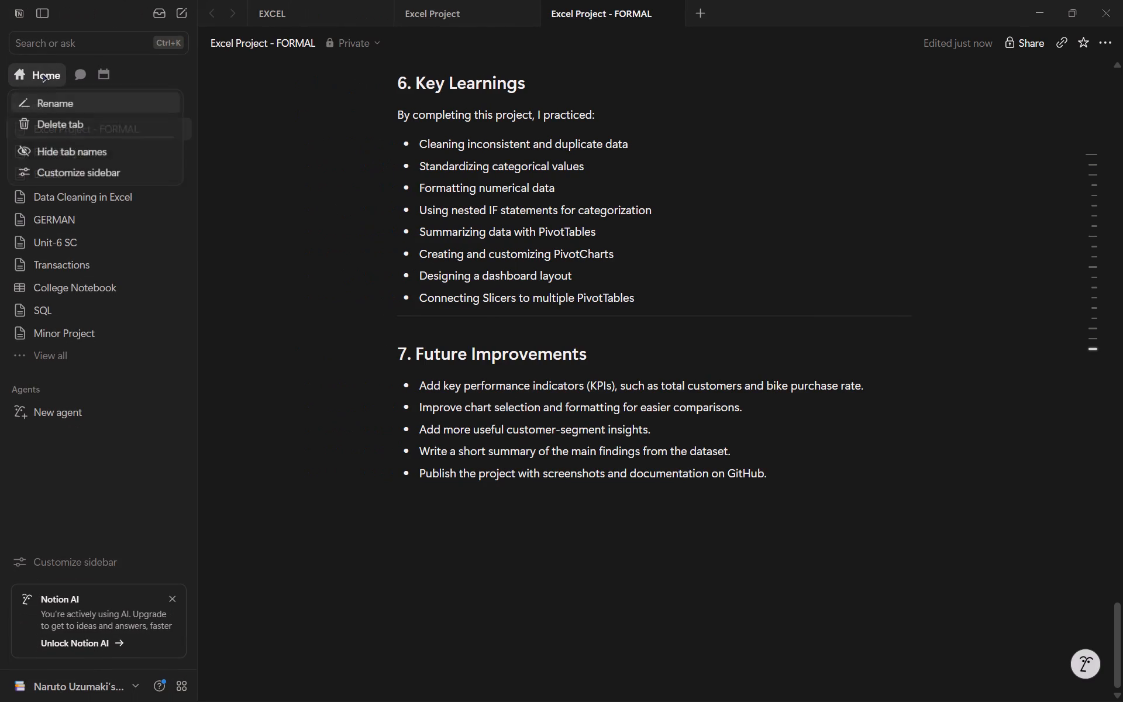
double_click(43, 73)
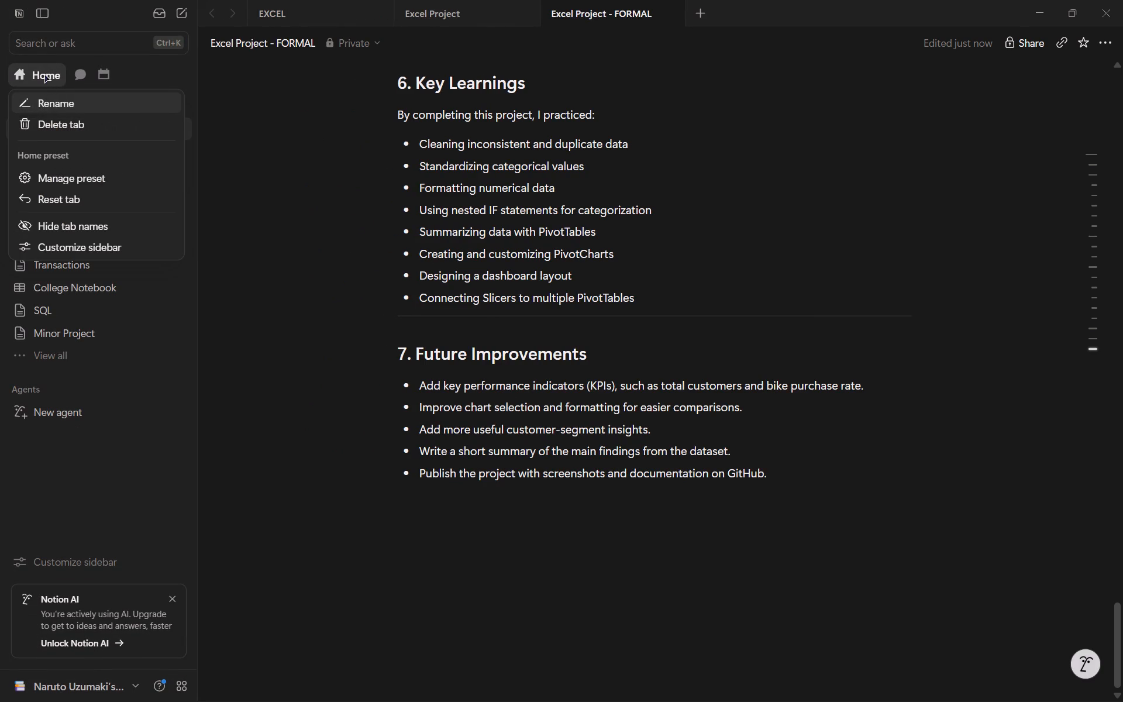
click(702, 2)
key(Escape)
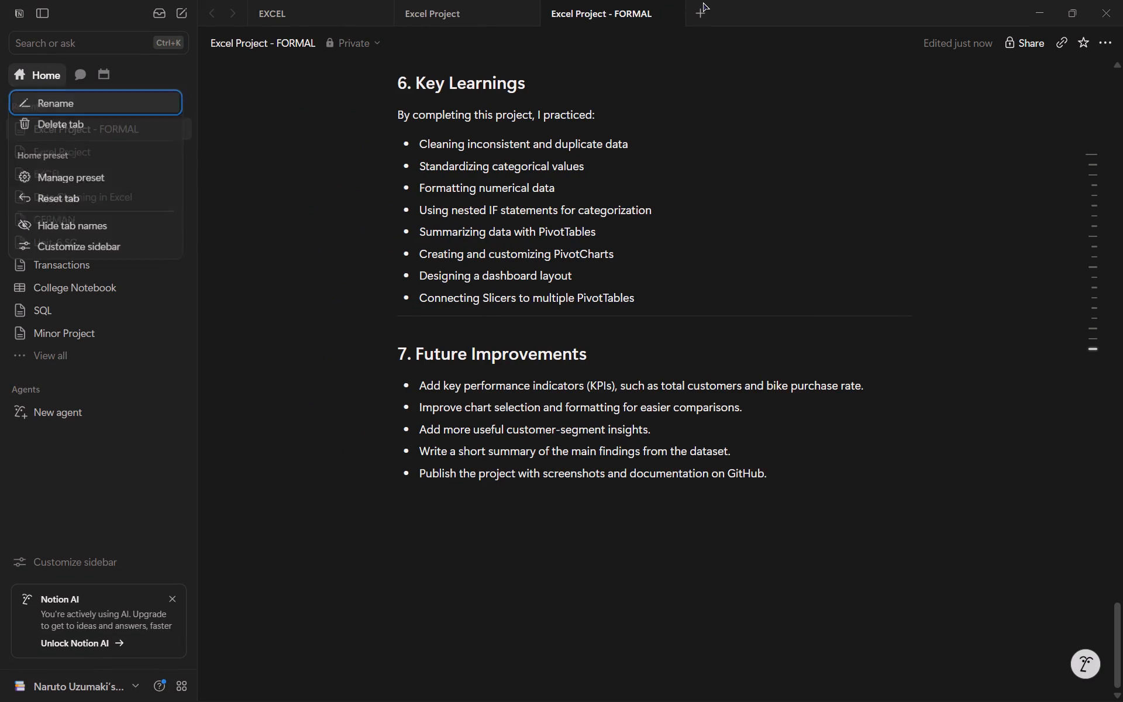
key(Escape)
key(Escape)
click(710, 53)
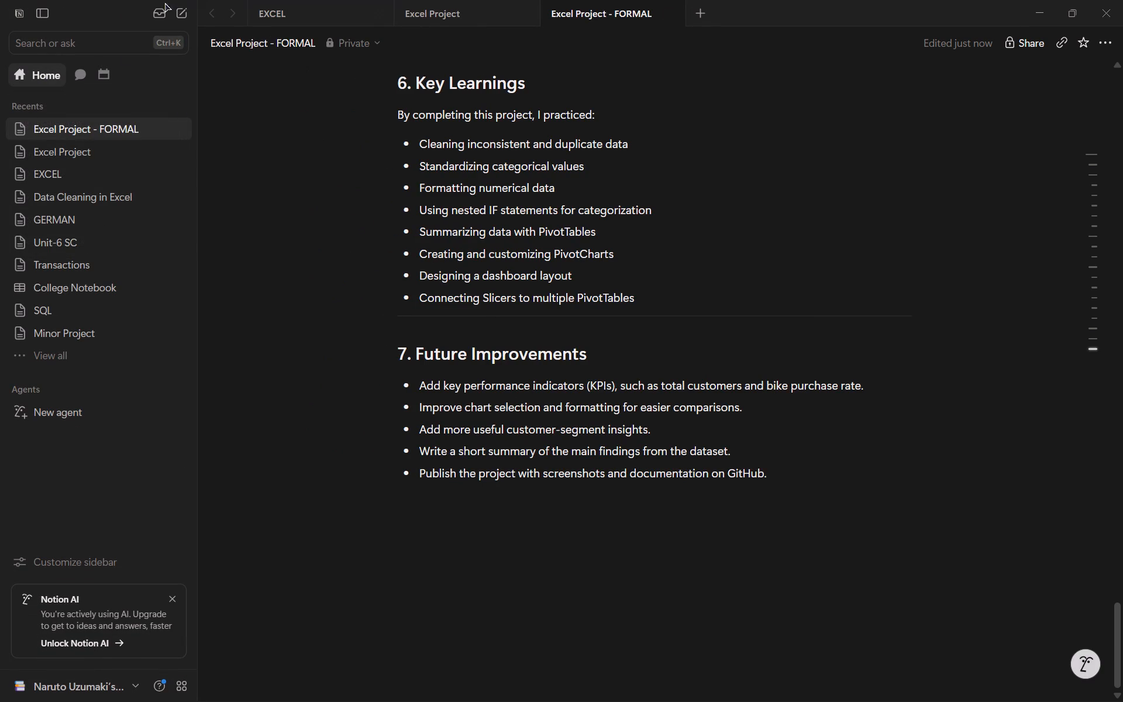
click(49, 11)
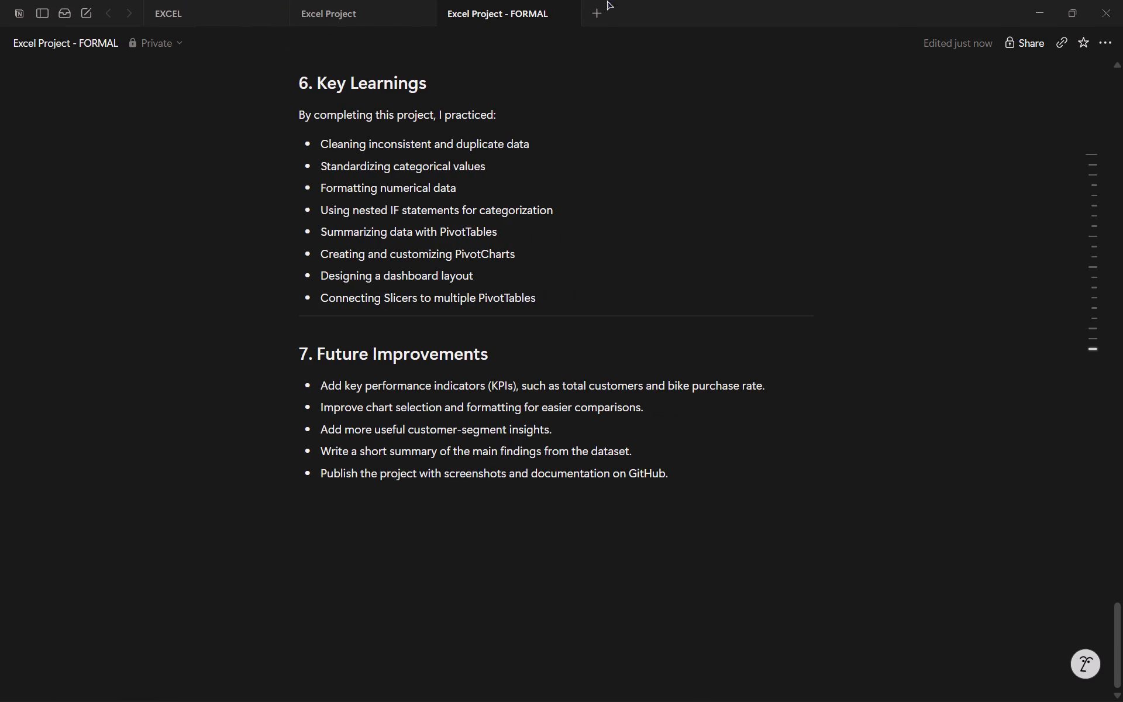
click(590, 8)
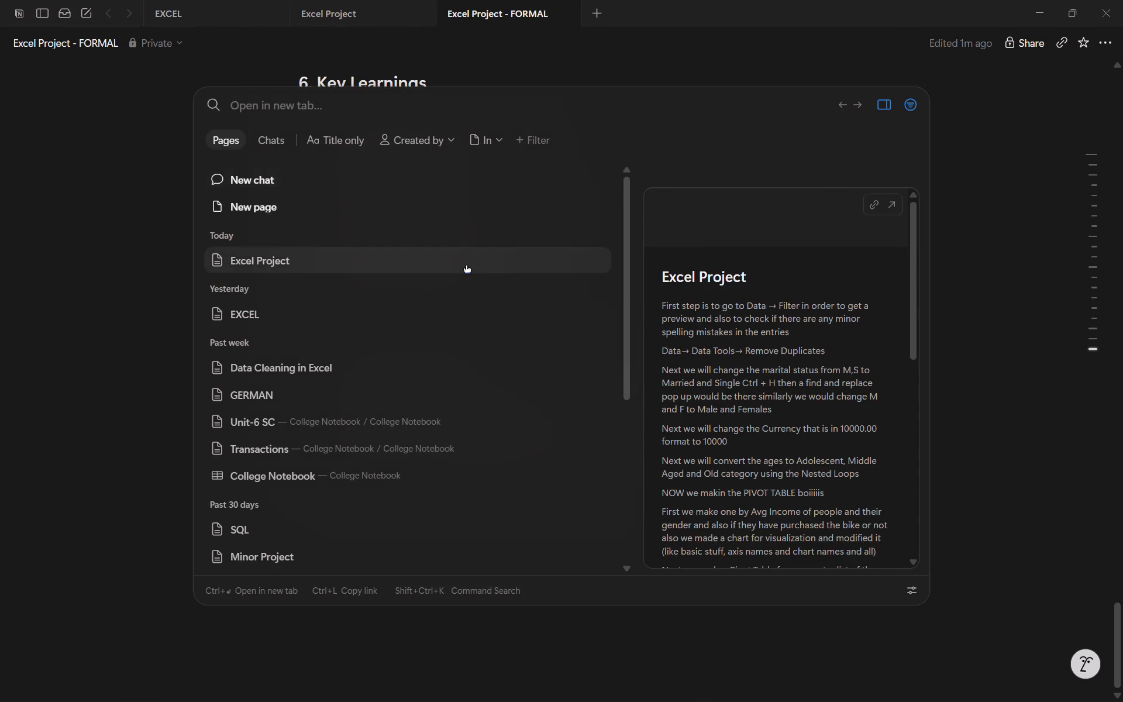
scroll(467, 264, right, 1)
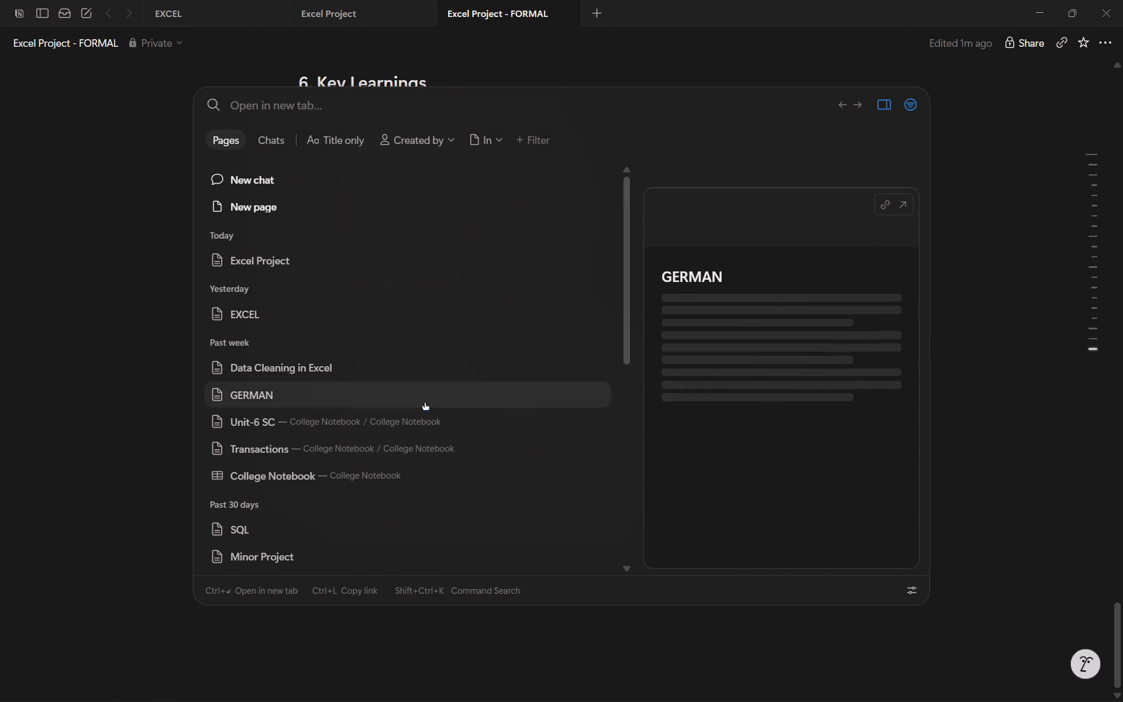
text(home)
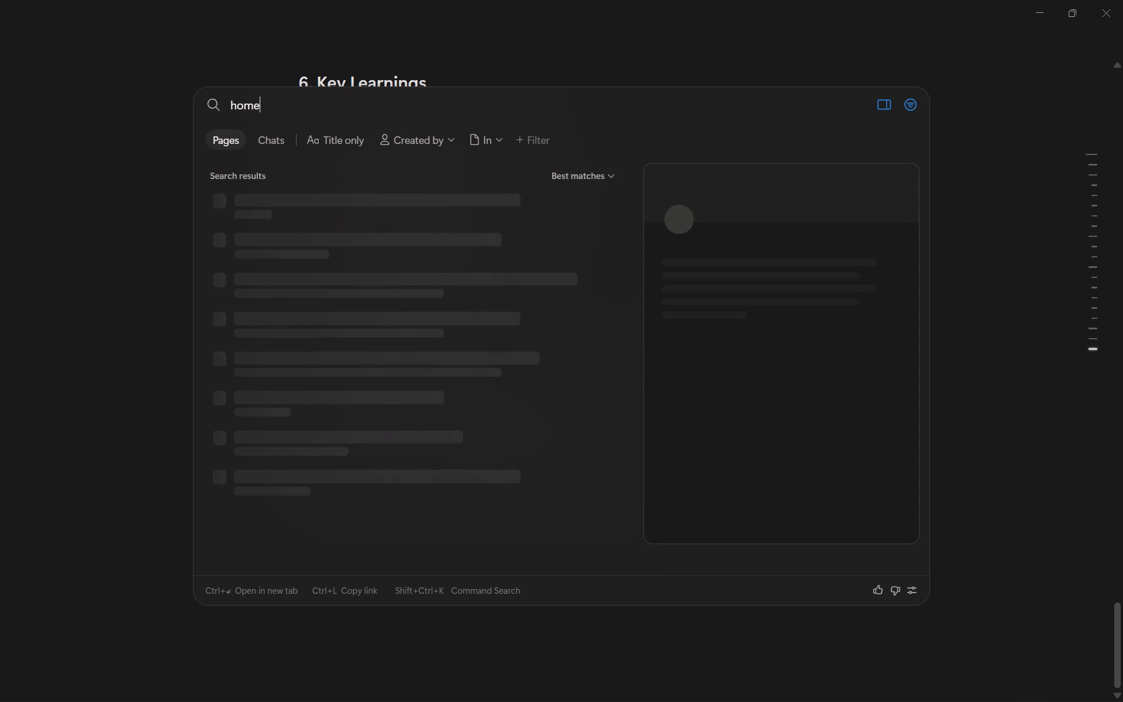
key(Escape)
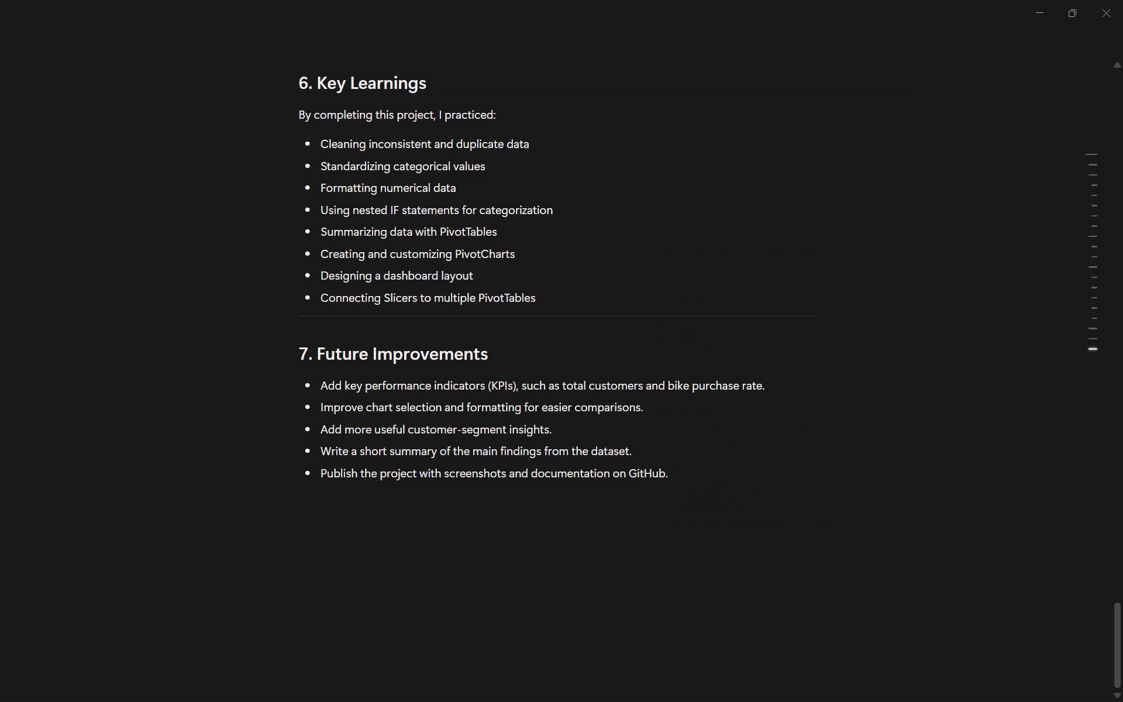
Open the Notion Library showing the full list of recent pages.
scroll(425, 402, up, 8)
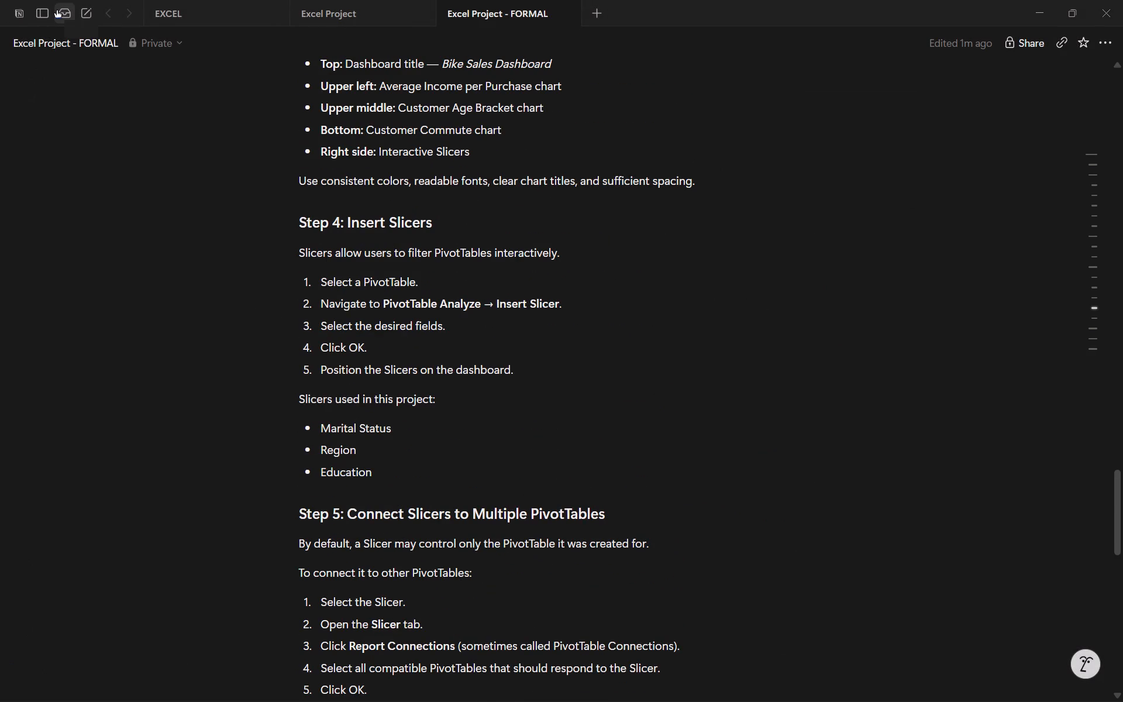
click(57, 9)
click(57, 9)
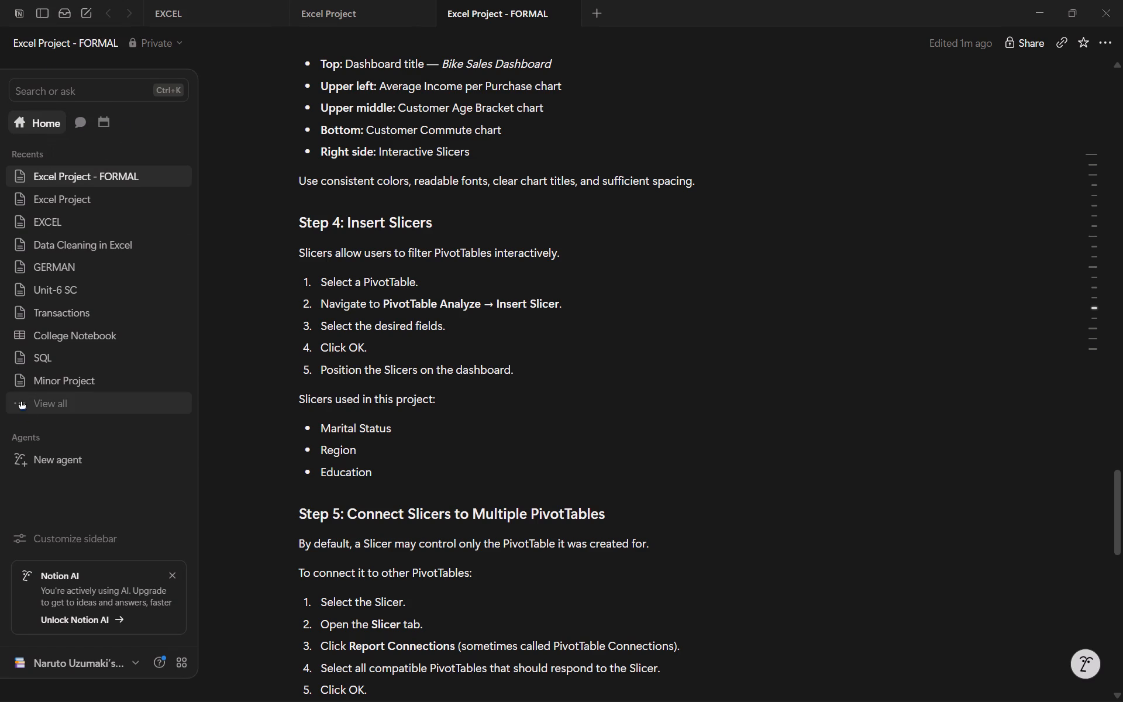
click(40, 398)
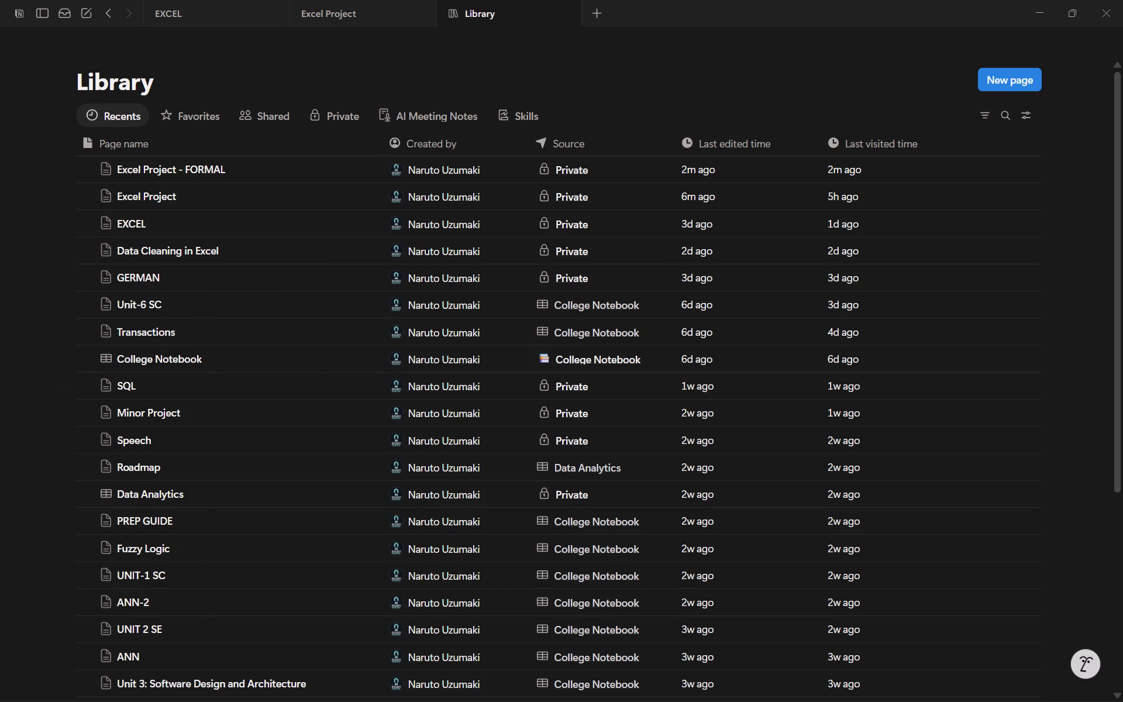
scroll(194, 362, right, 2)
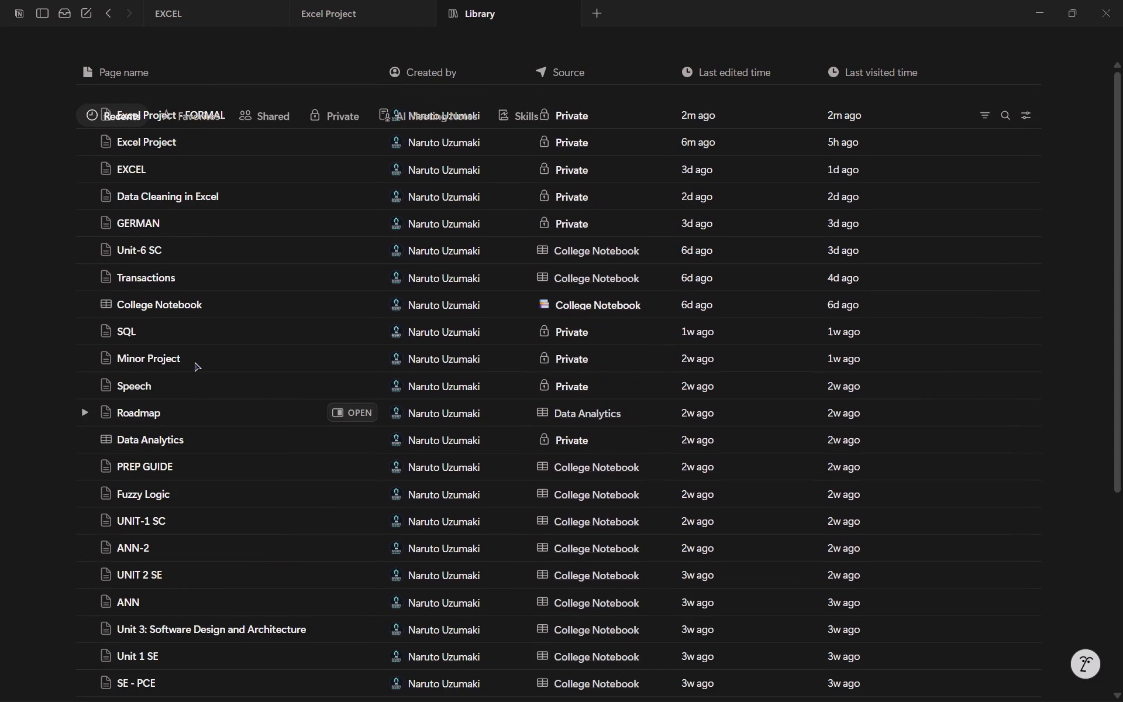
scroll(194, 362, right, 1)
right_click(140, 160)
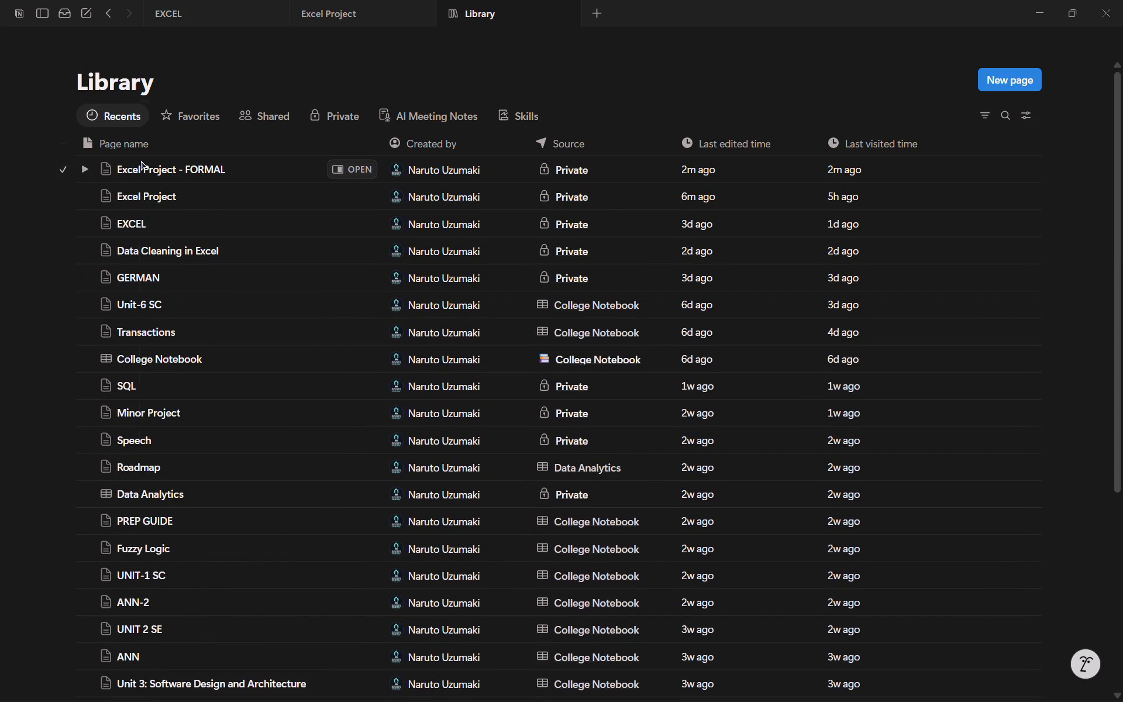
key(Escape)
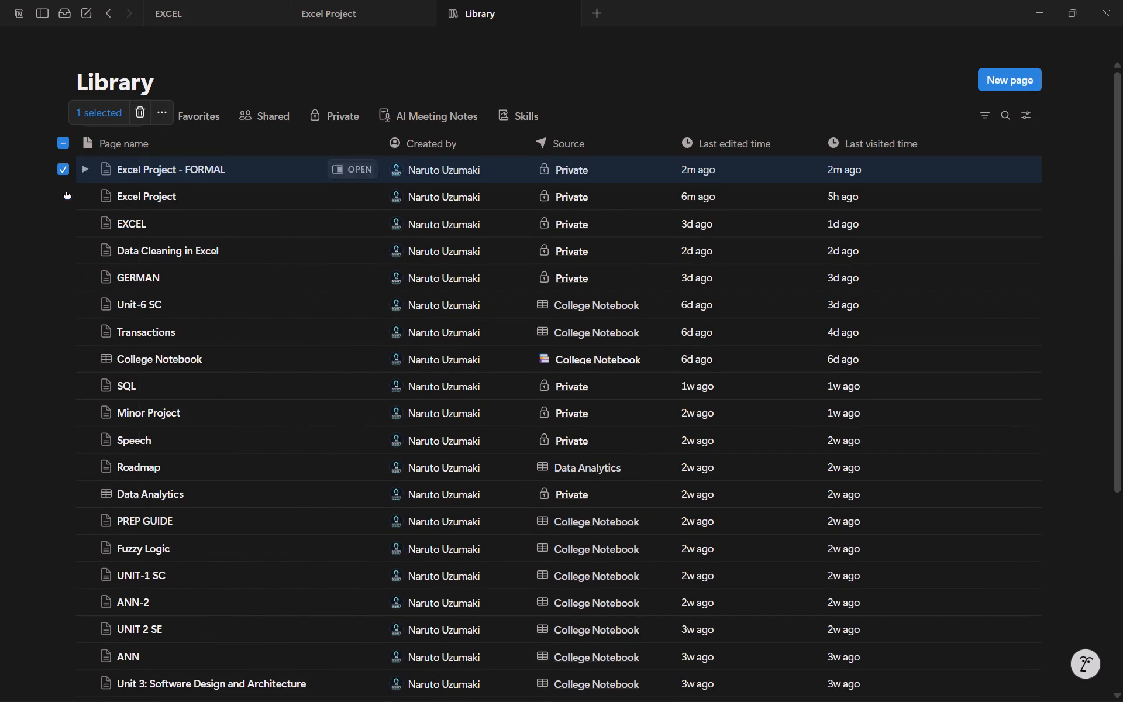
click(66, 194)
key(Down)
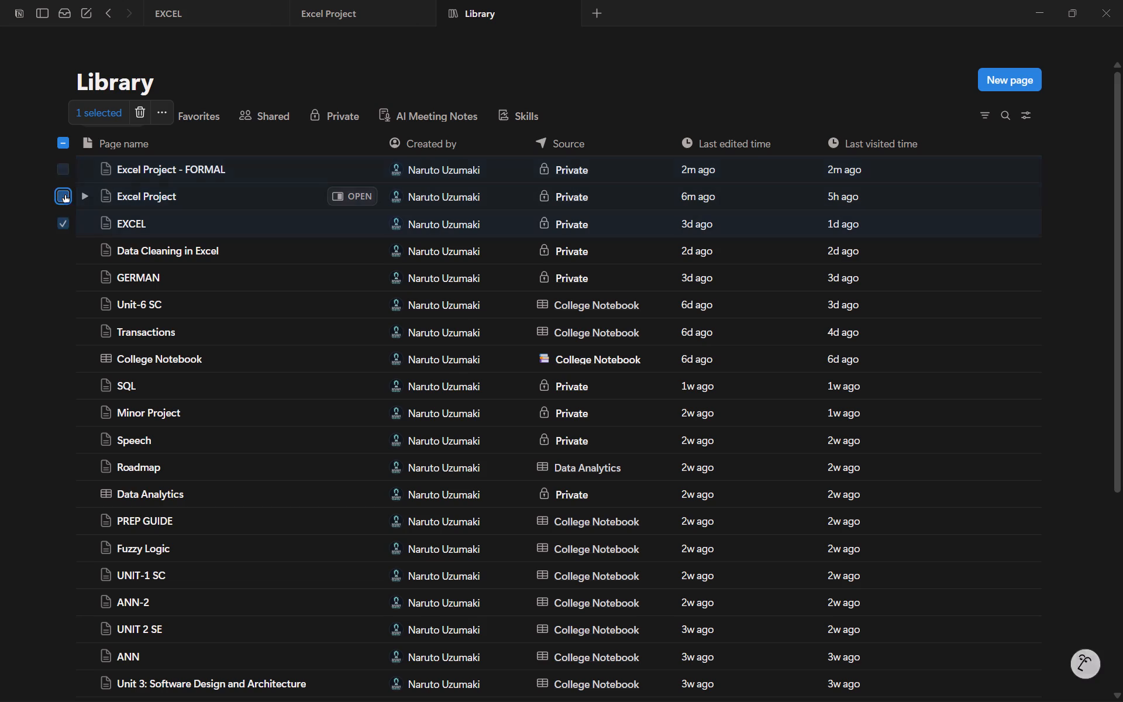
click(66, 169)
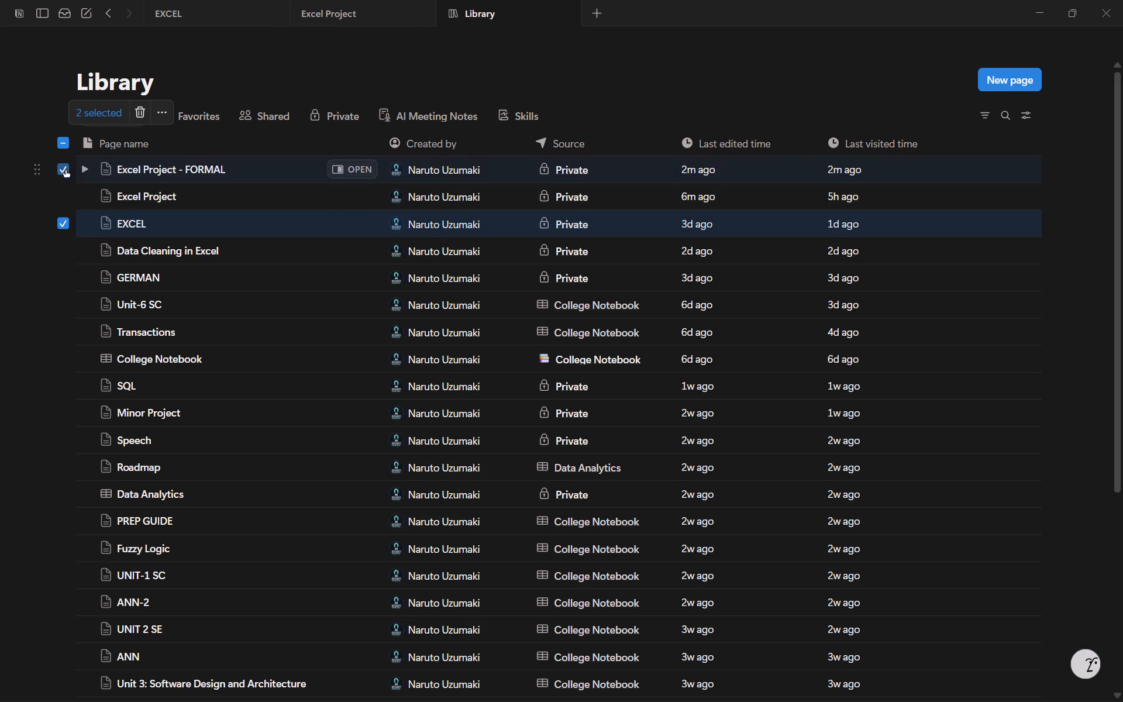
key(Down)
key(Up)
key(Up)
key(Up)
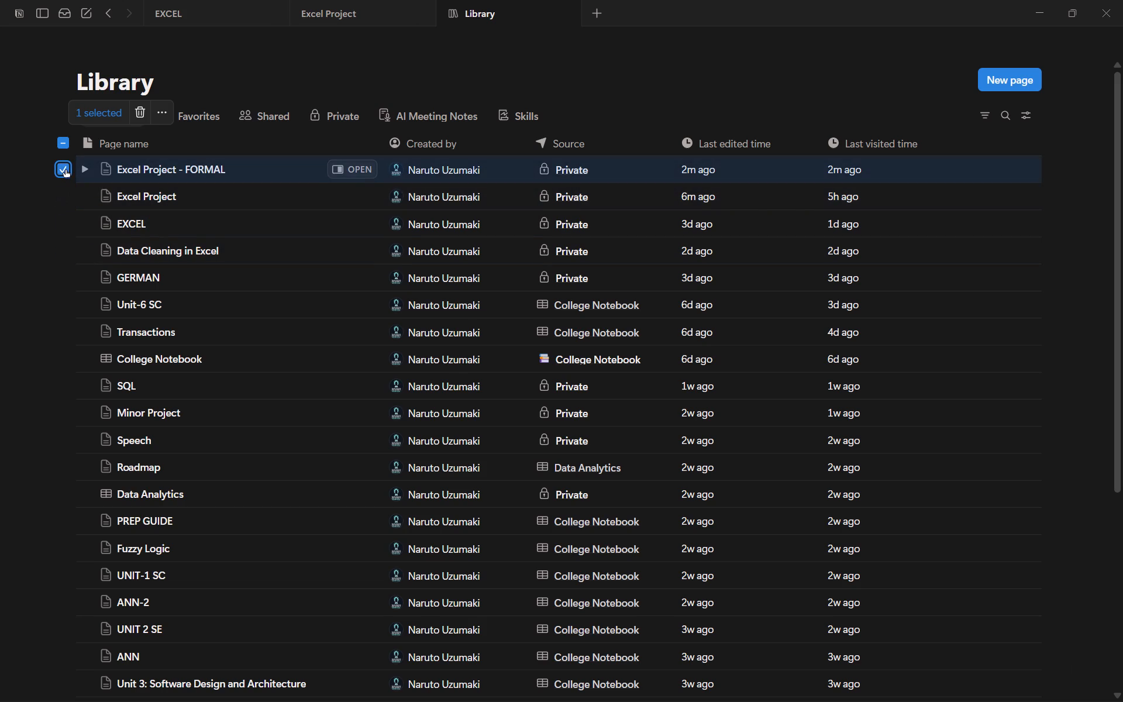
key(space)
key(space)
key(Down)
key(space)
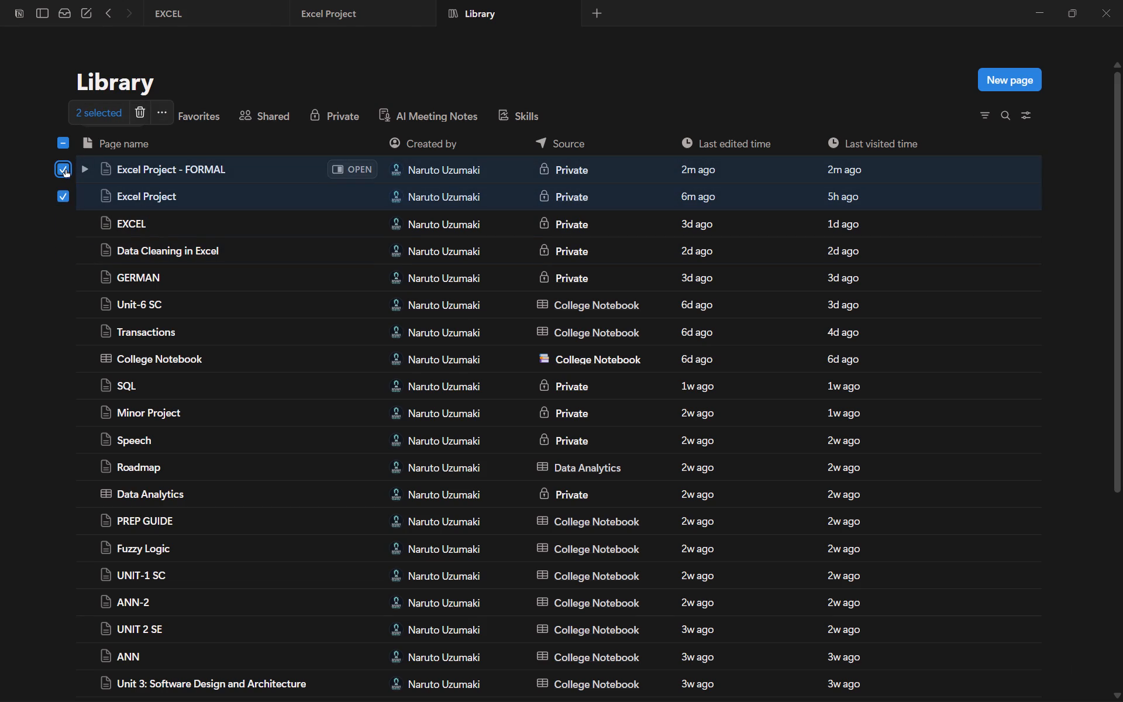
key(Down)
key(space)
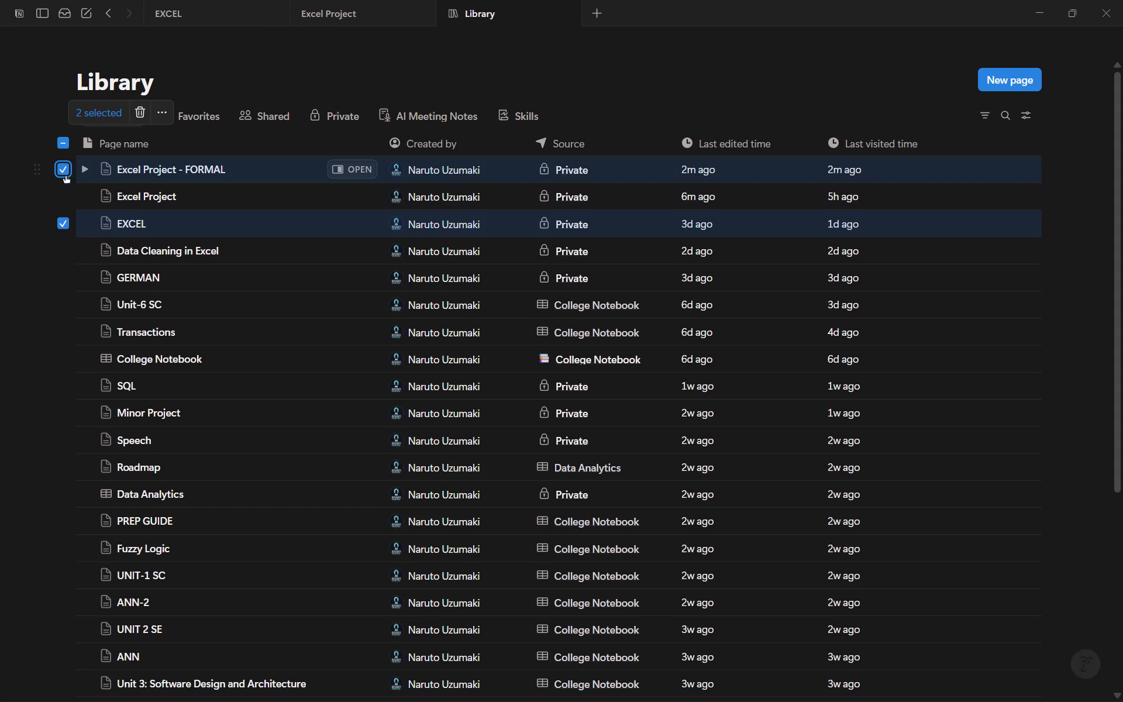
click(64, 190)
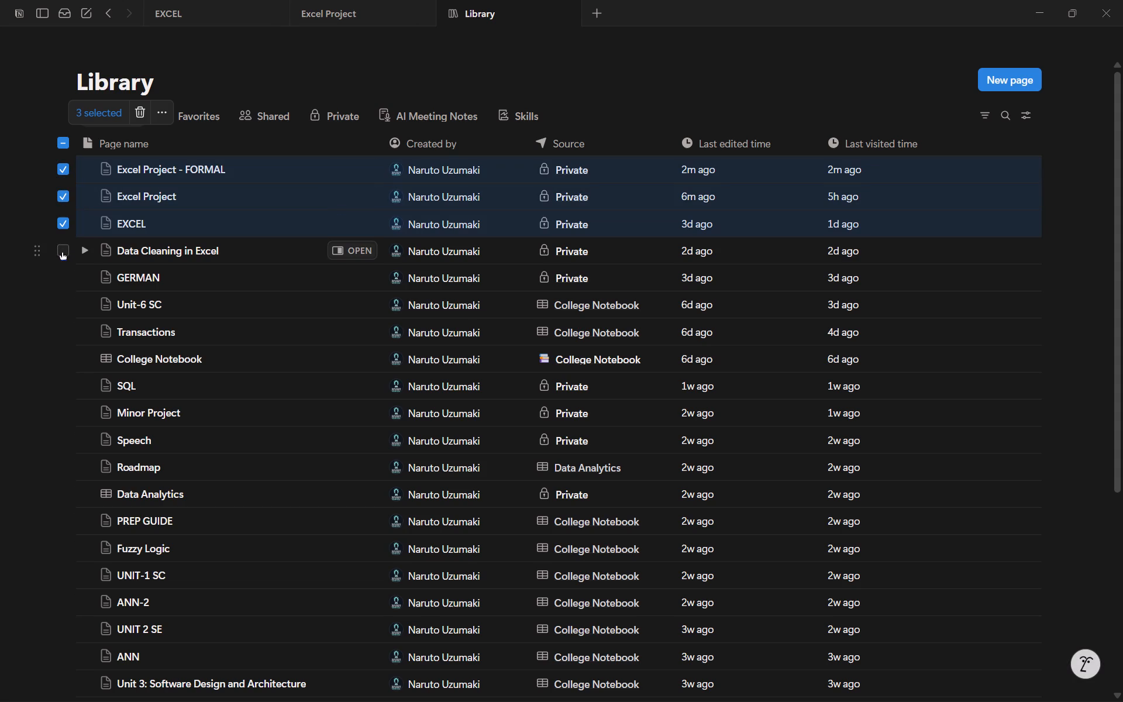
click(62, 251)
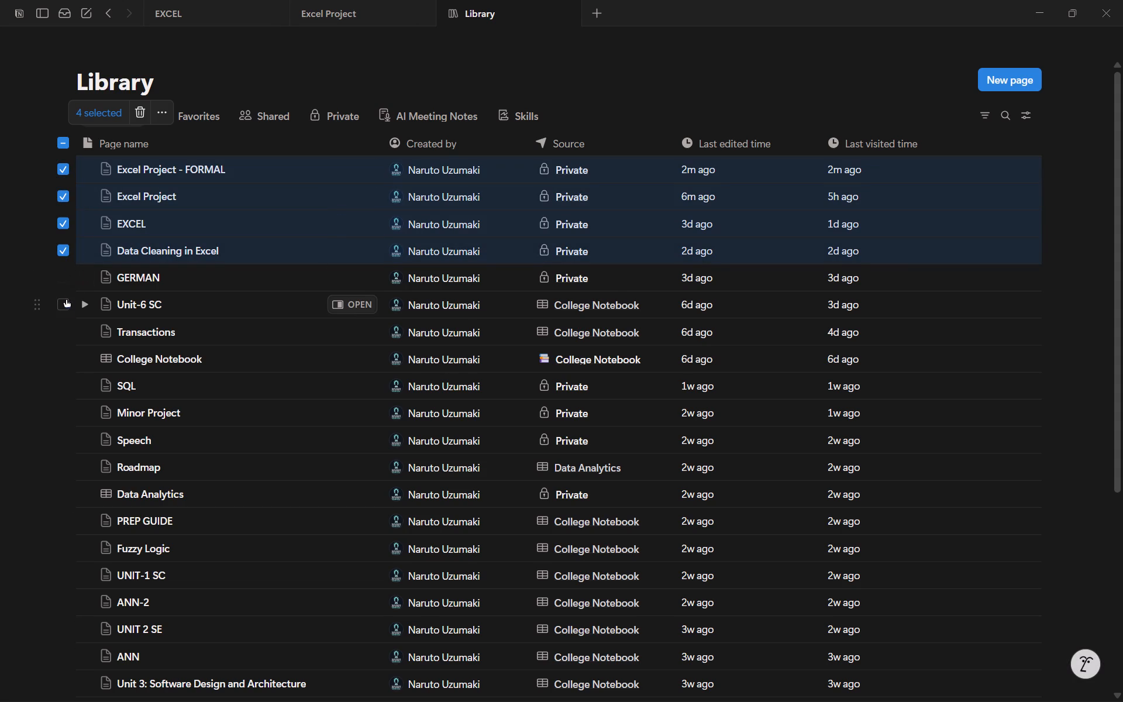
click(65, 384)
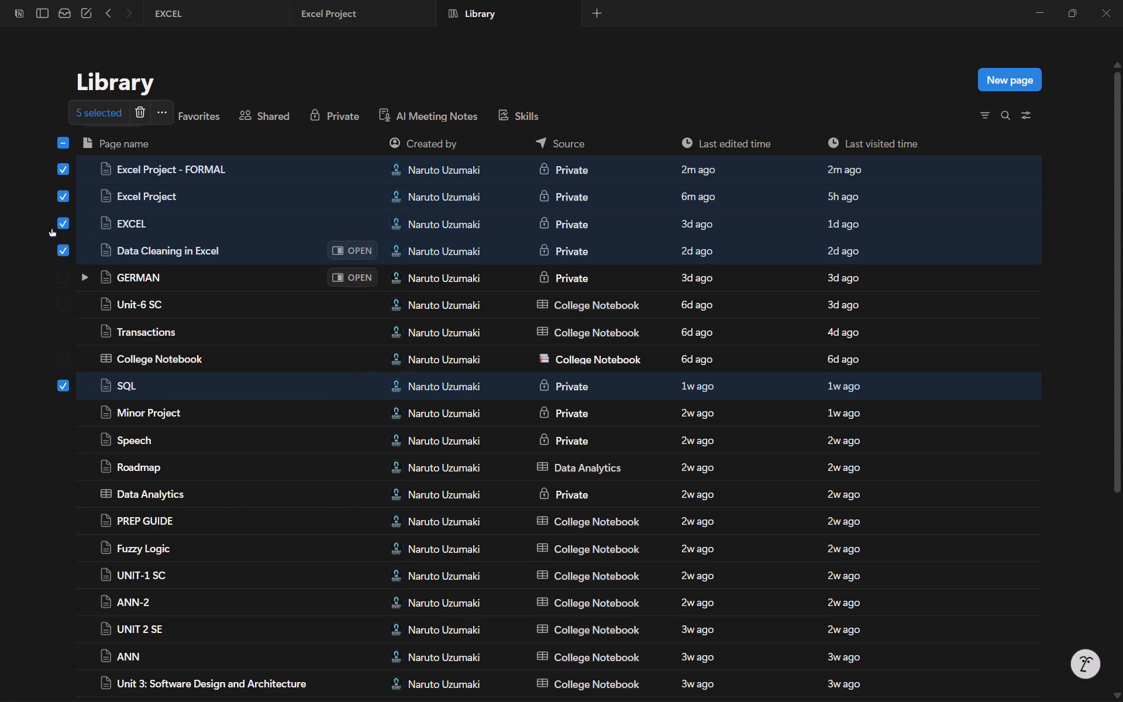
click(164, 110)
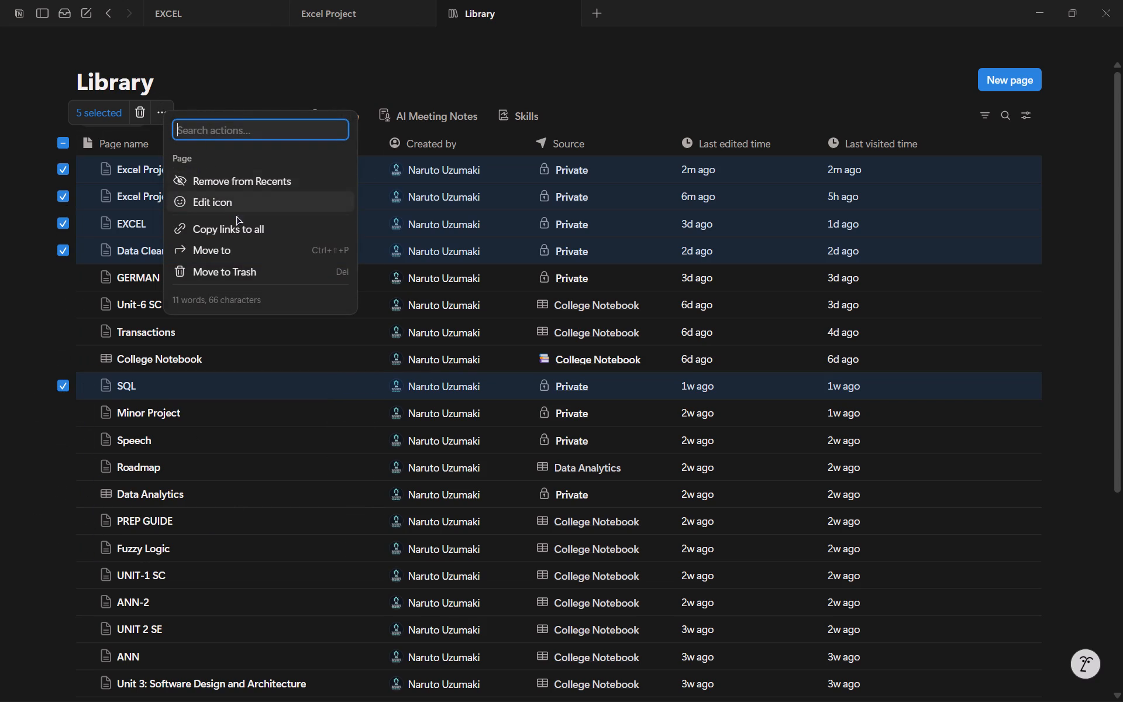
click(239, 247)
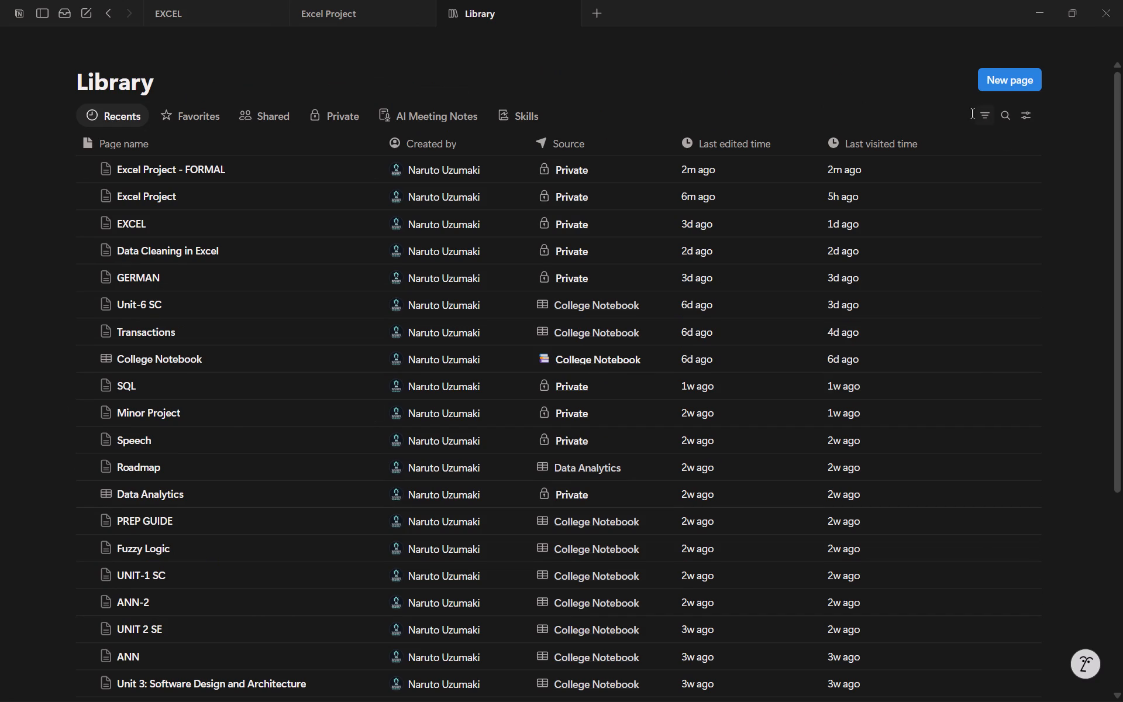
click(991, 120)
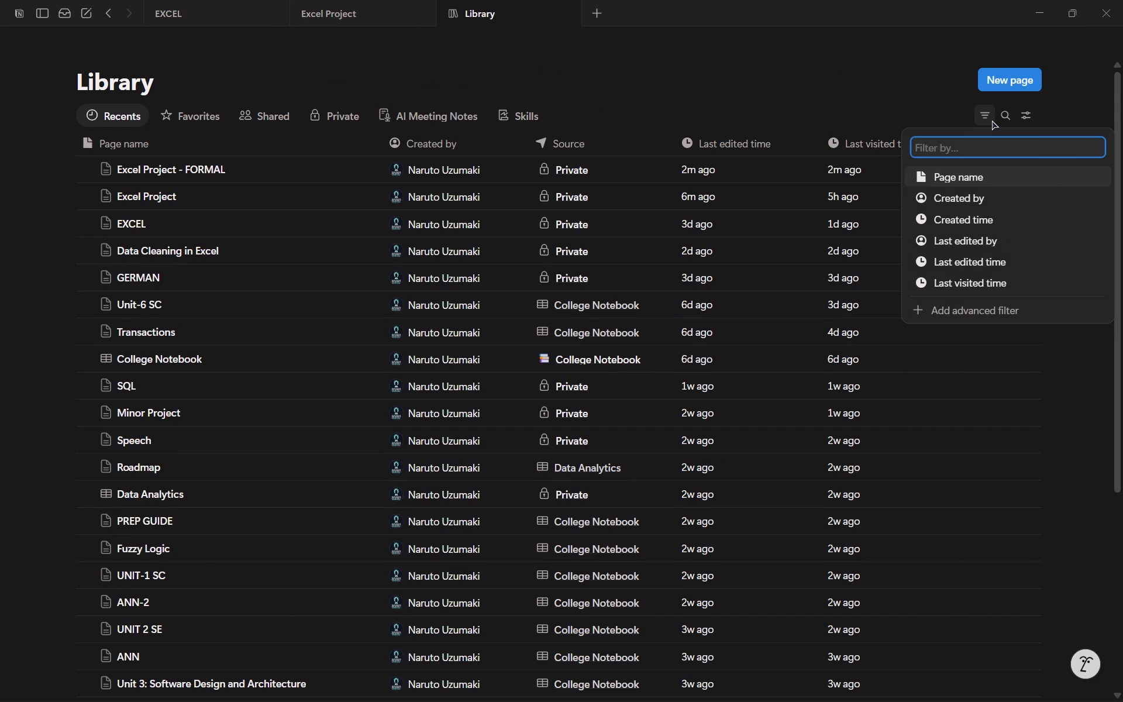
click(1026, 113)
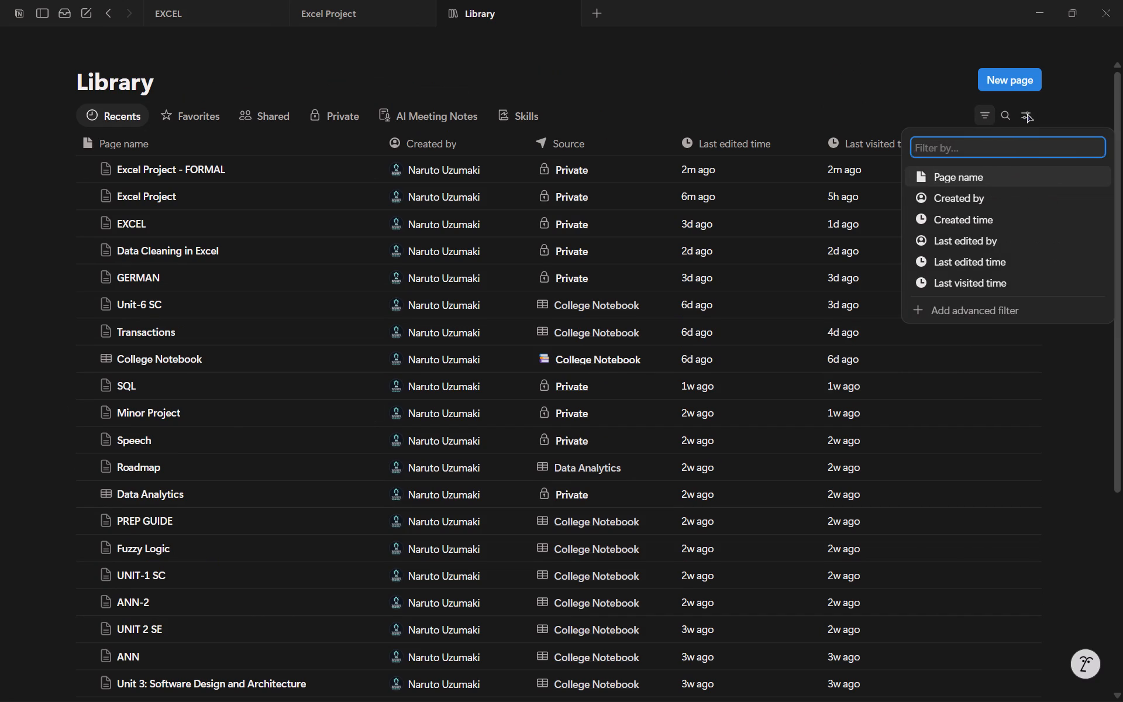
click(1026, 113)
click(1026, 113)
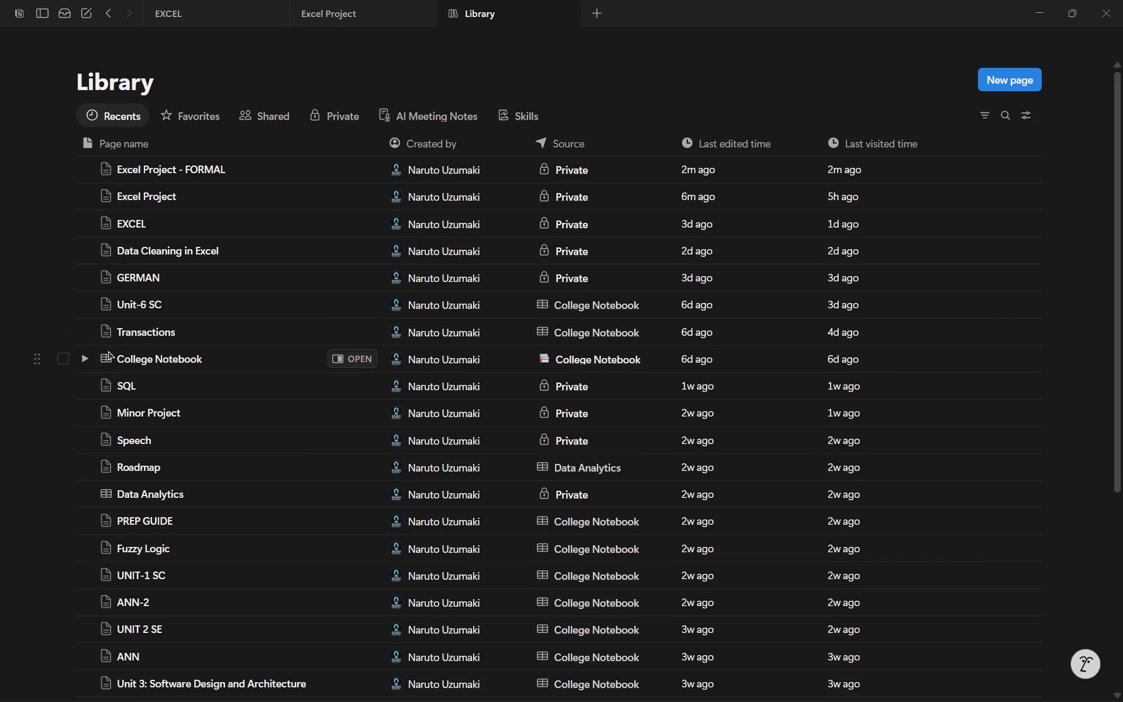
Examine how the College Notebook page arranges its notes, and close its tab.
click(87, 358)
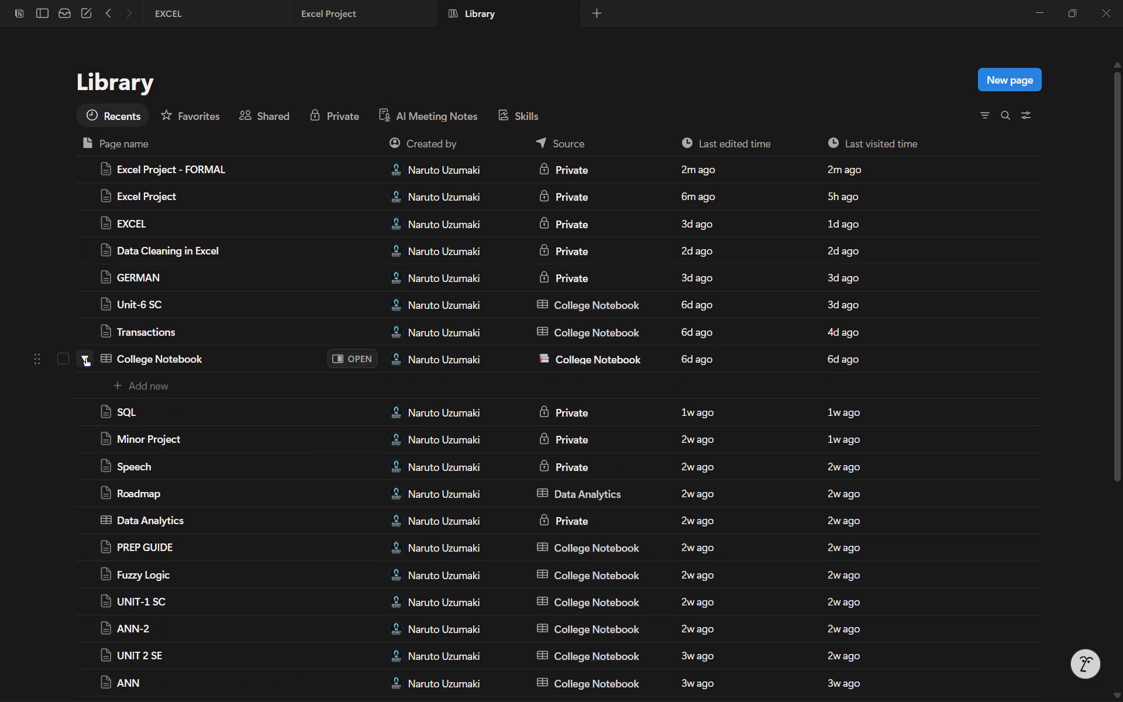
click(87, 358)
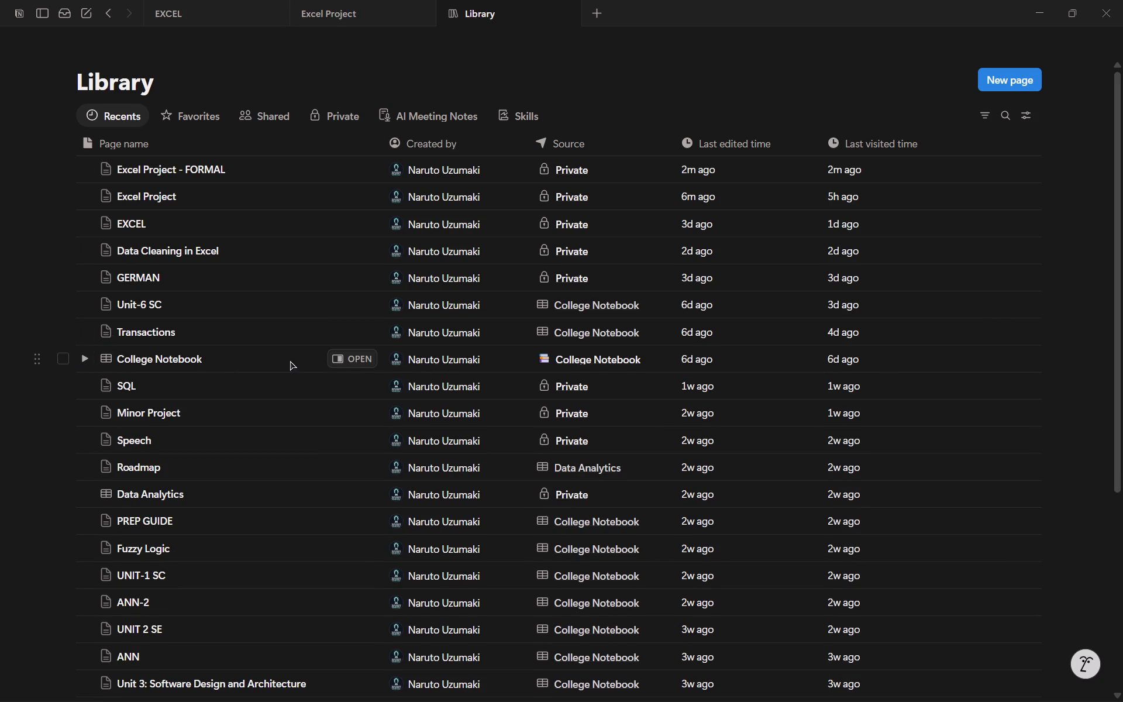
double_click(251, 357)
key(Escape)
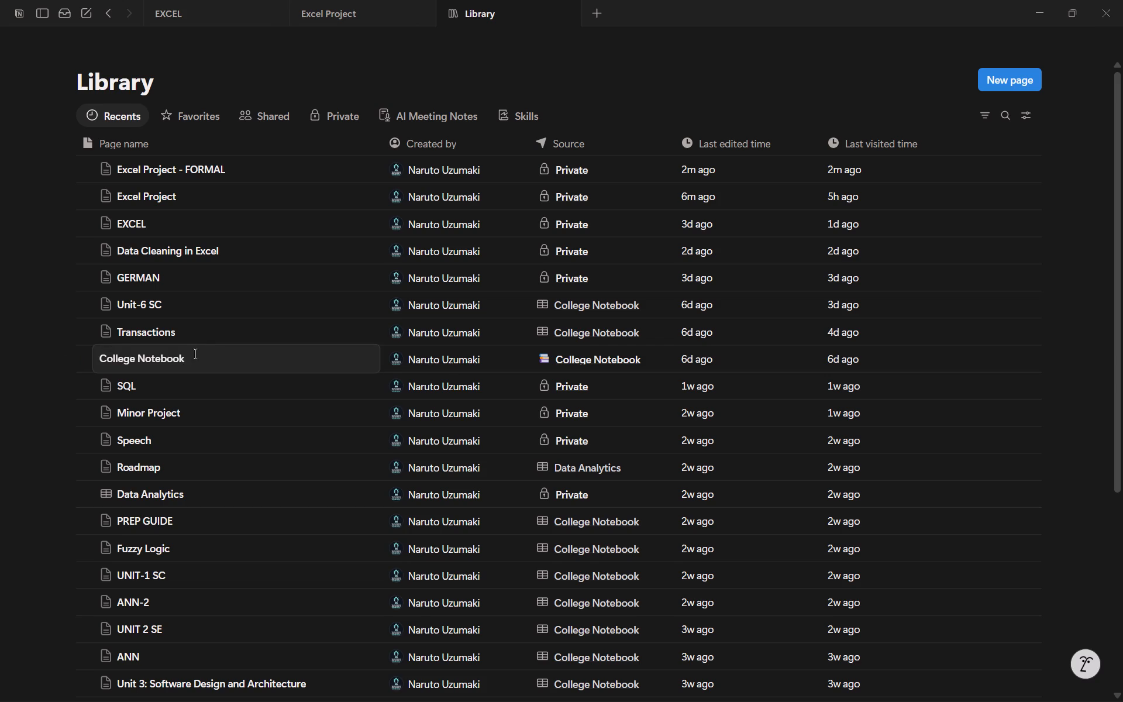
click(584, 357)
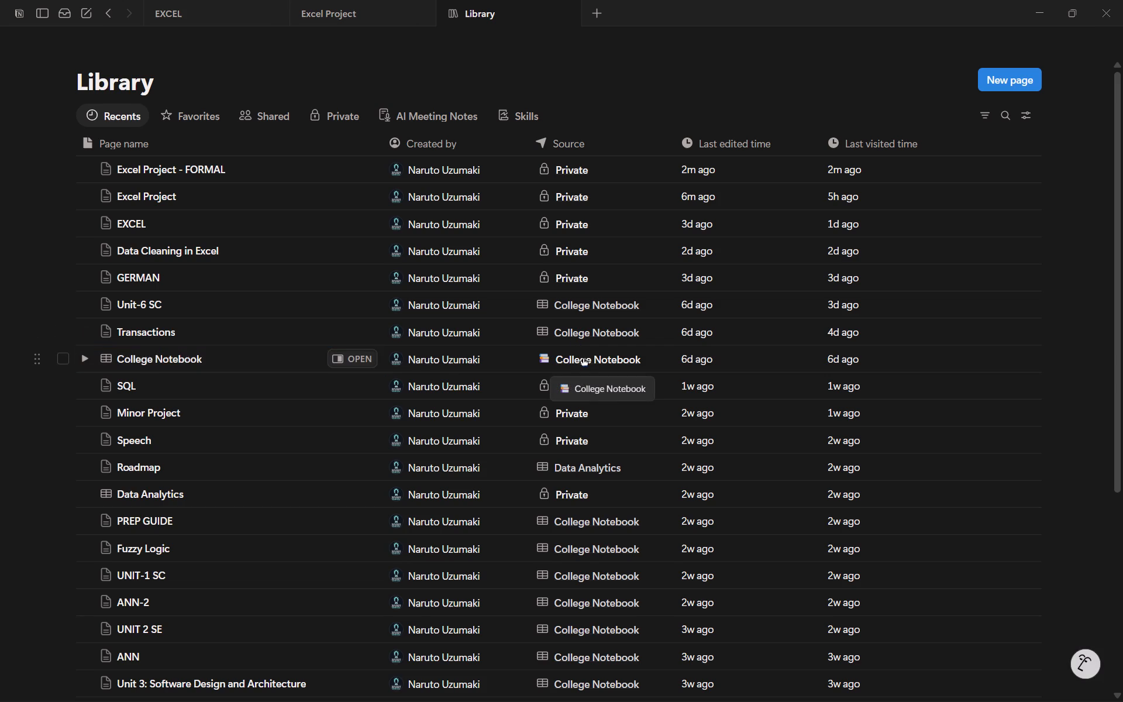
scroll(584, 357, down, 4)
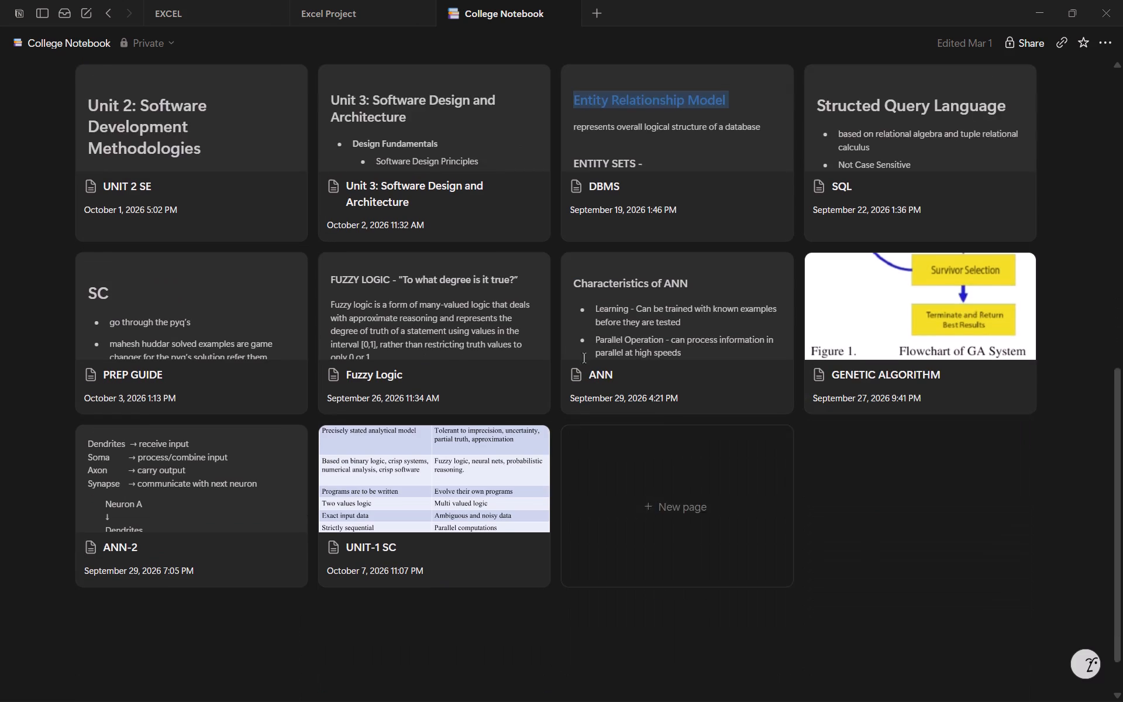
scroll(584, 357, down, 2)
key(alt+Left)
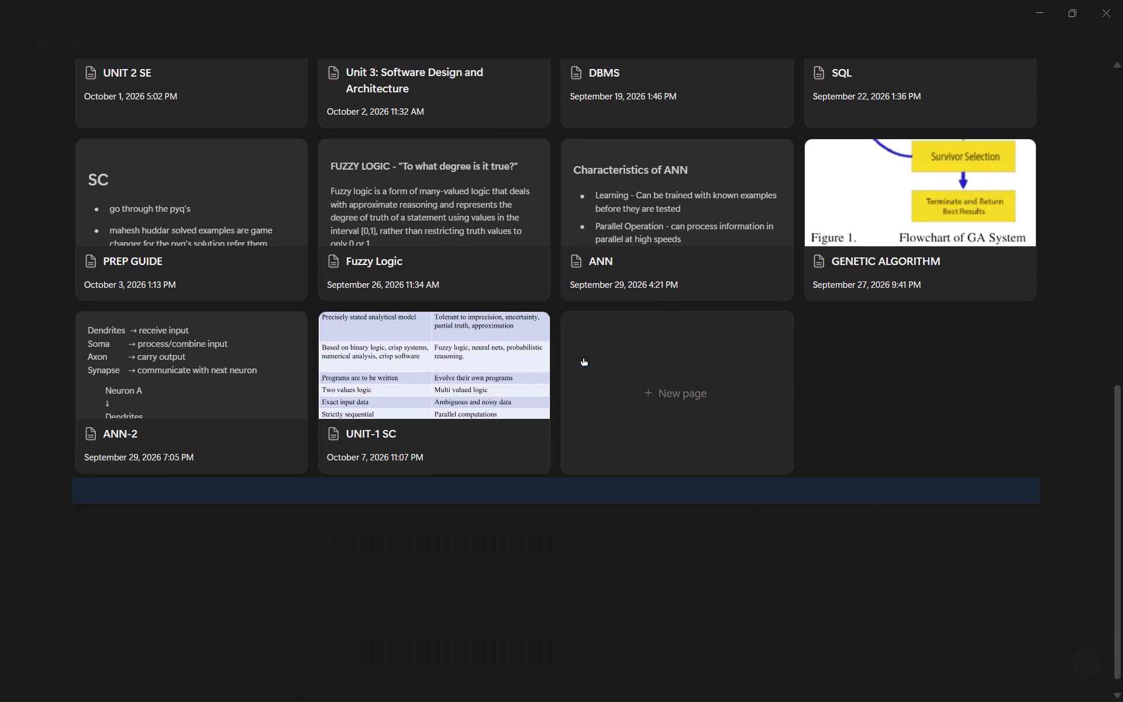
key(alt+Left)
key(ctrl+w)
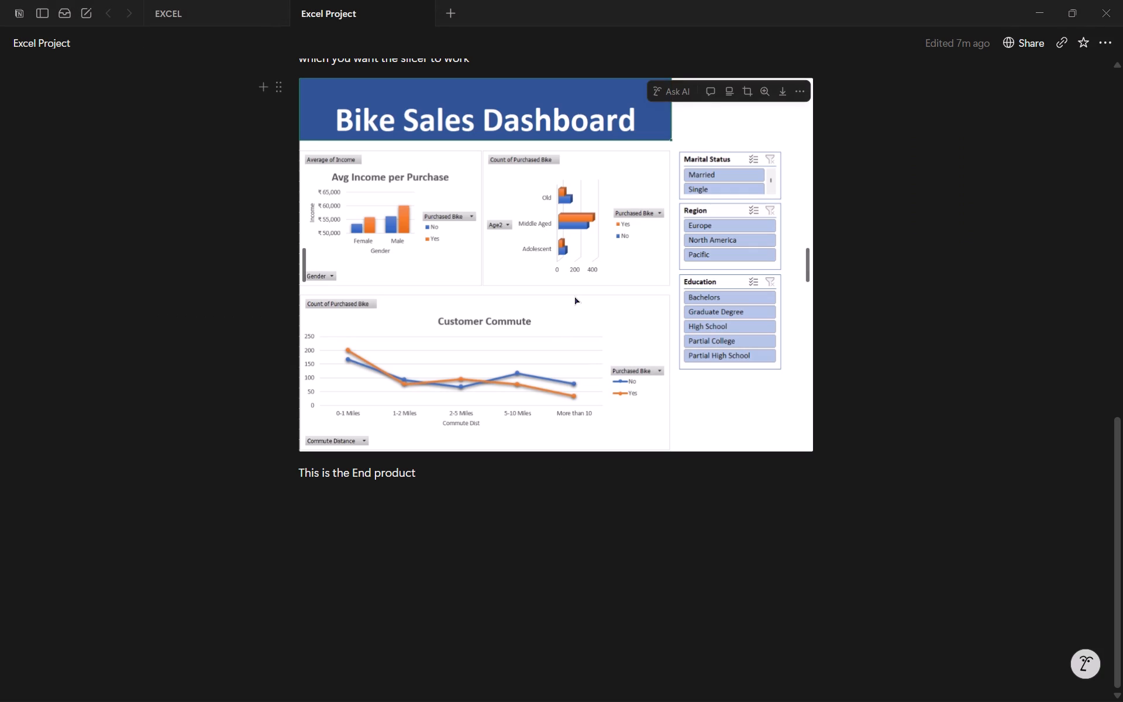
Keep the sidebar open beside the page and open the Library's full list of recent pages.
key(ctrl+t)
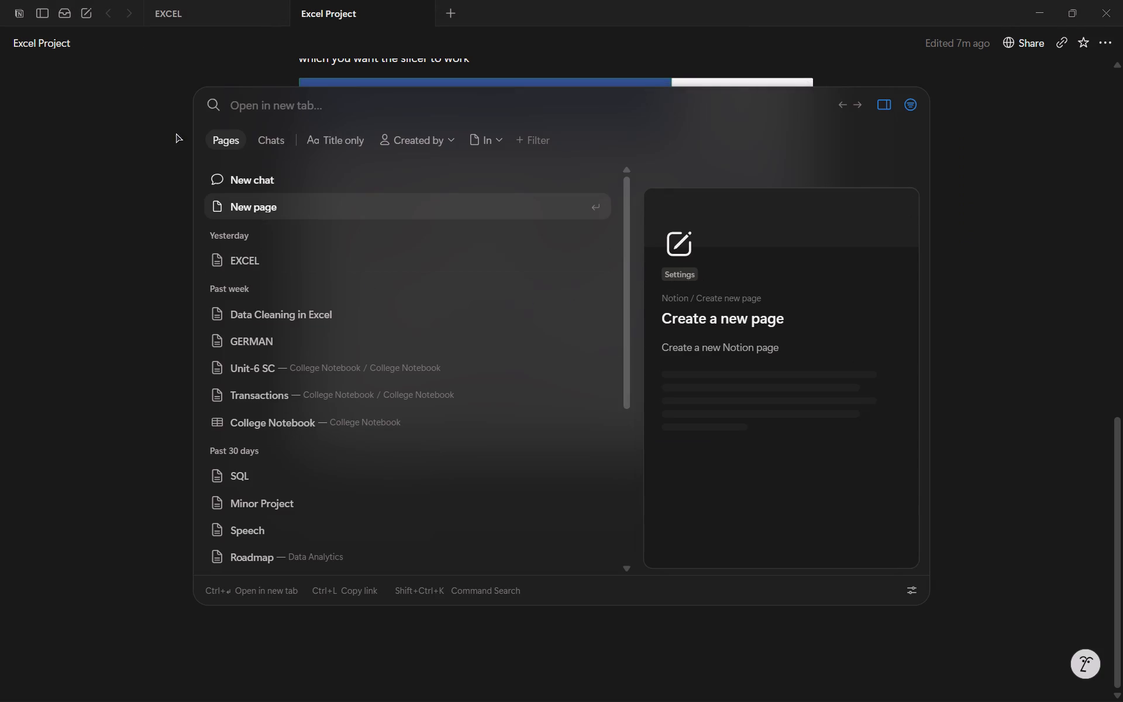
key(Escape)
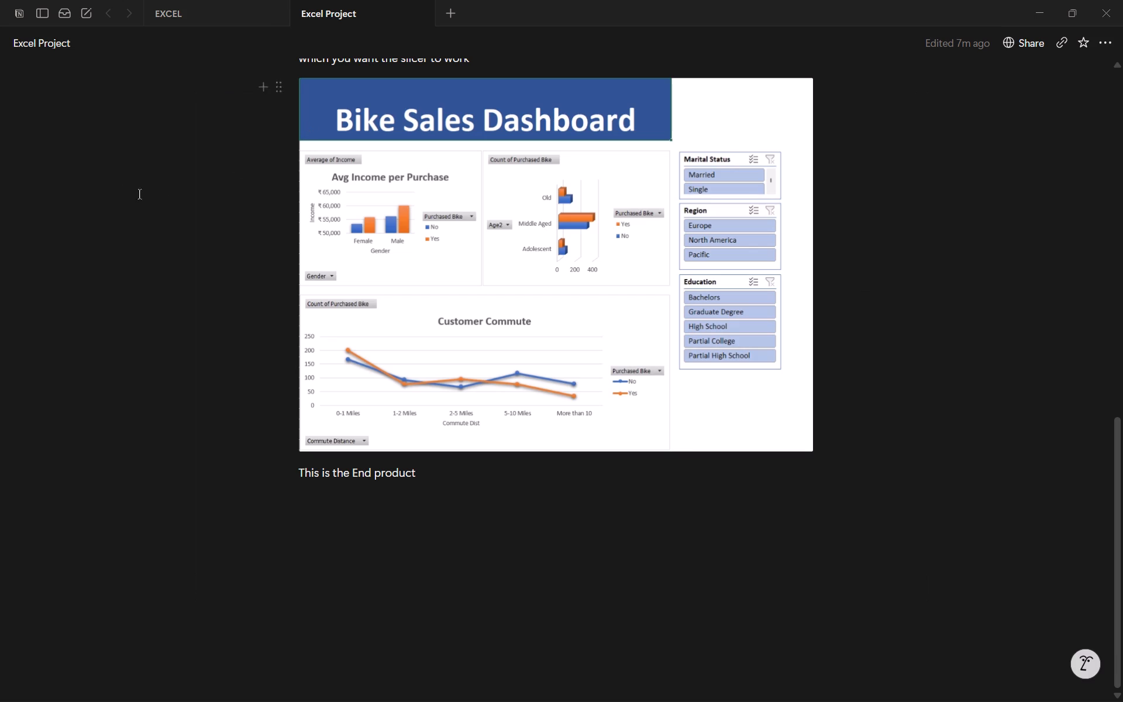
click(446, 12)
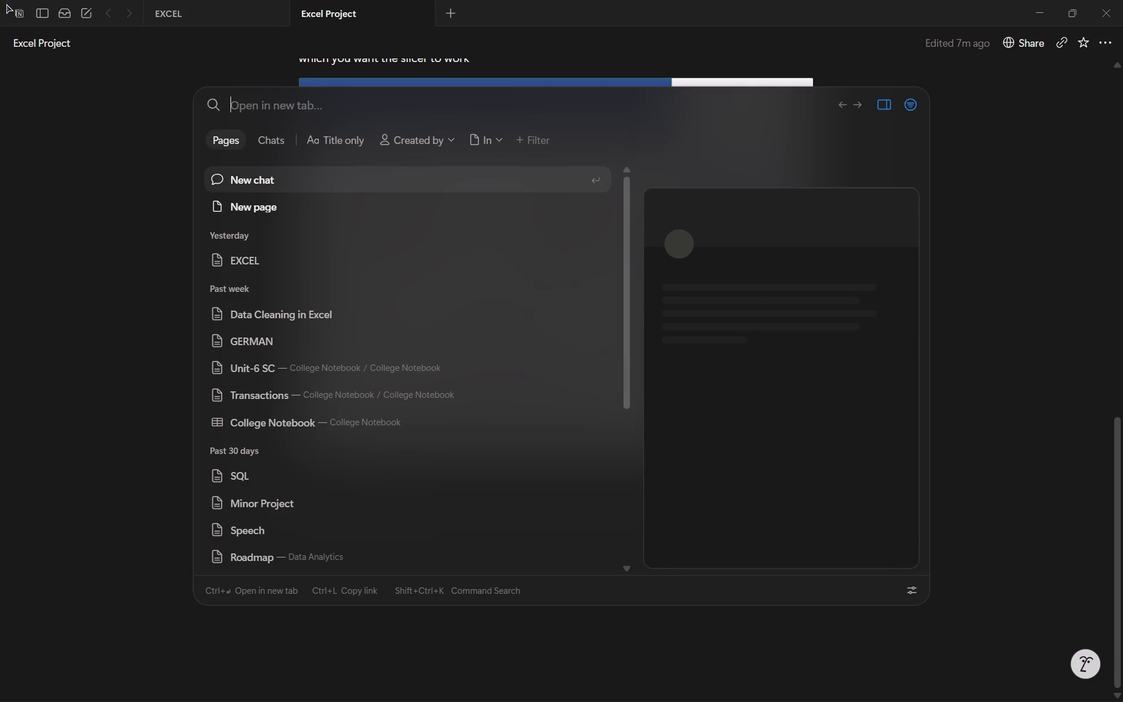
click(24, 19)
click(44, 19)
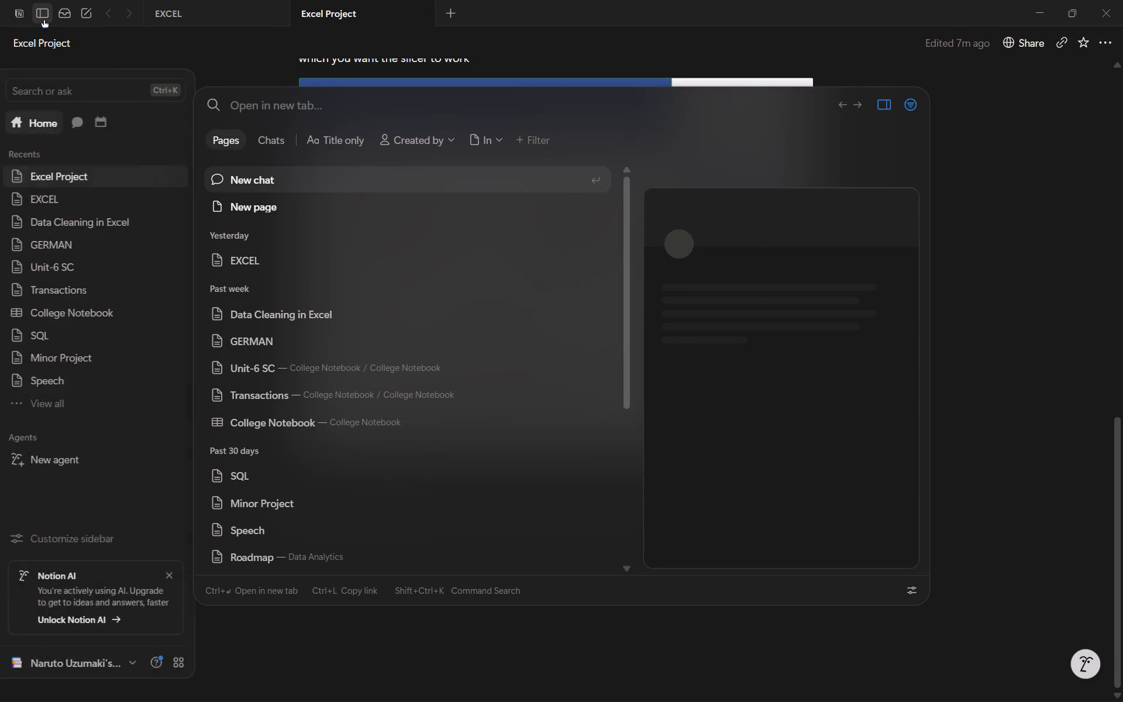
click(47, 71)
key(Escape)
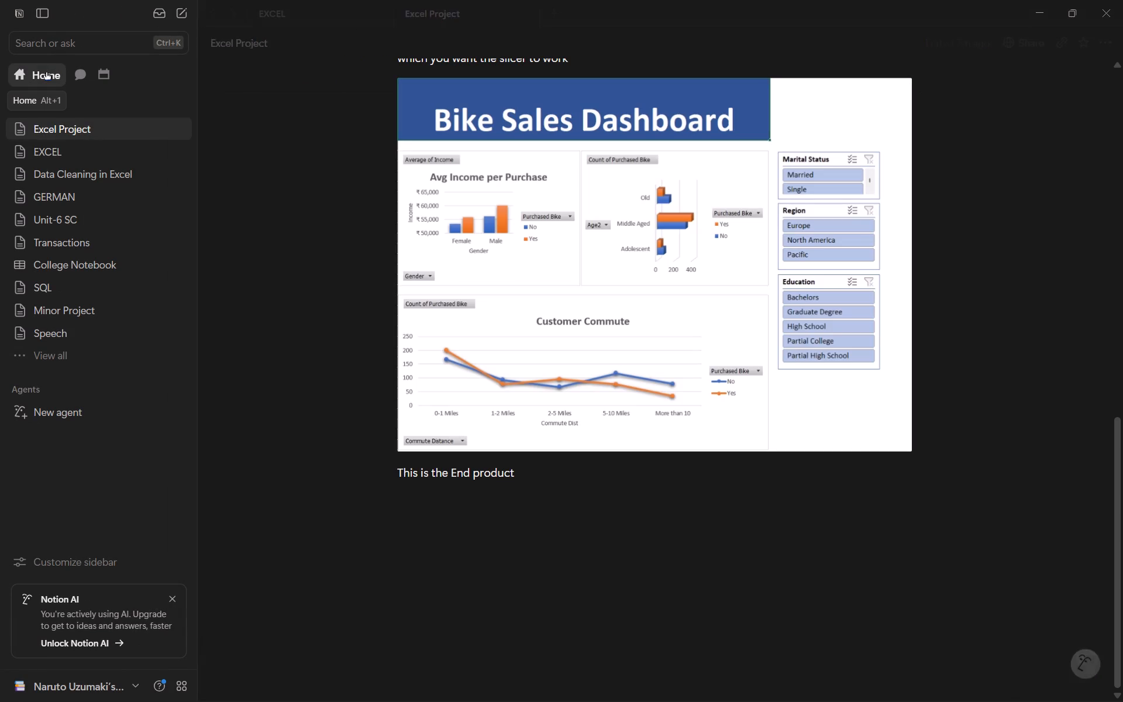
click(47, 71)
key(Escape)
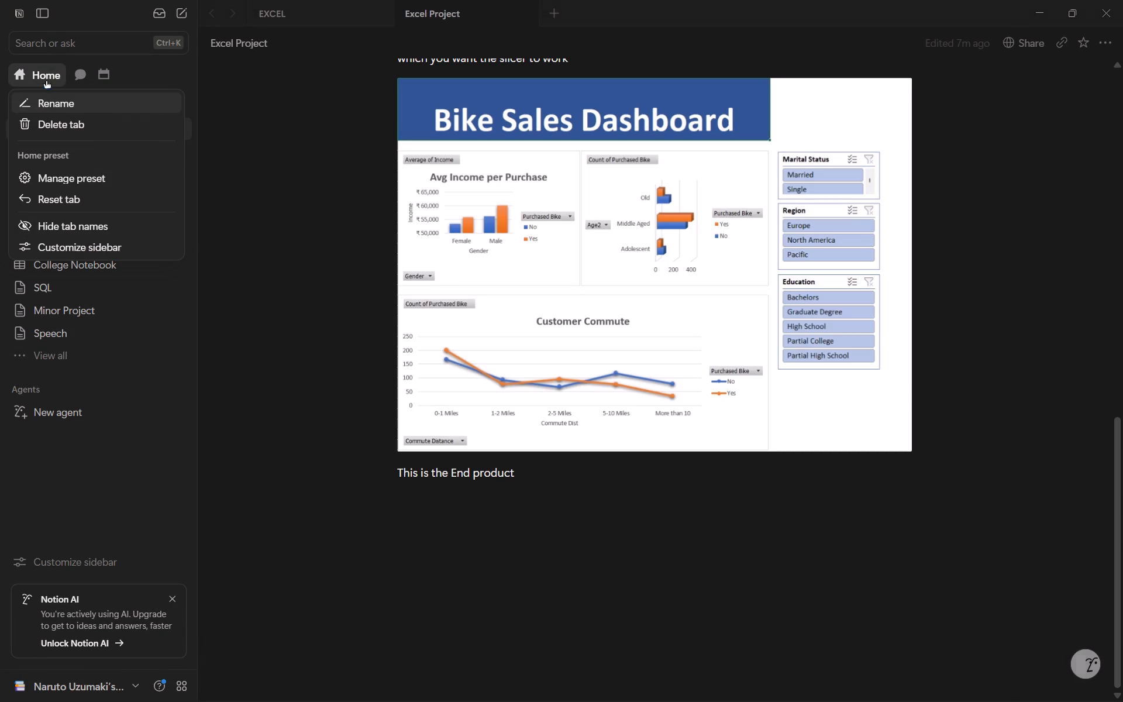
double_click(30, 75)
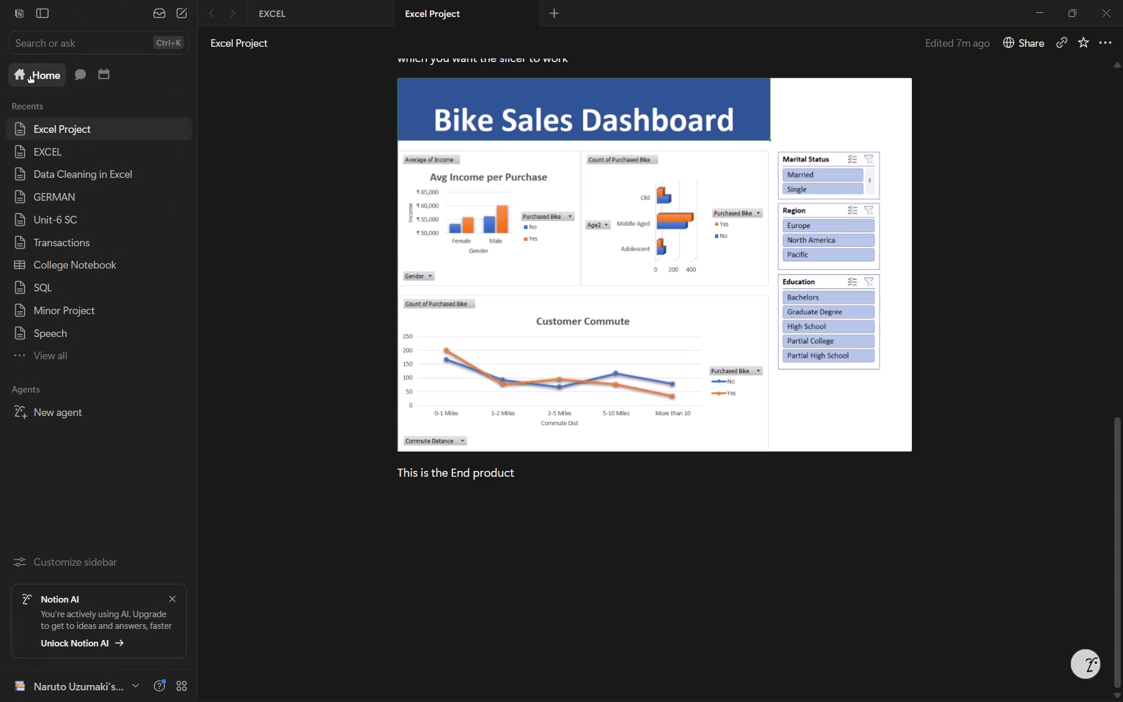
click(54, 356)
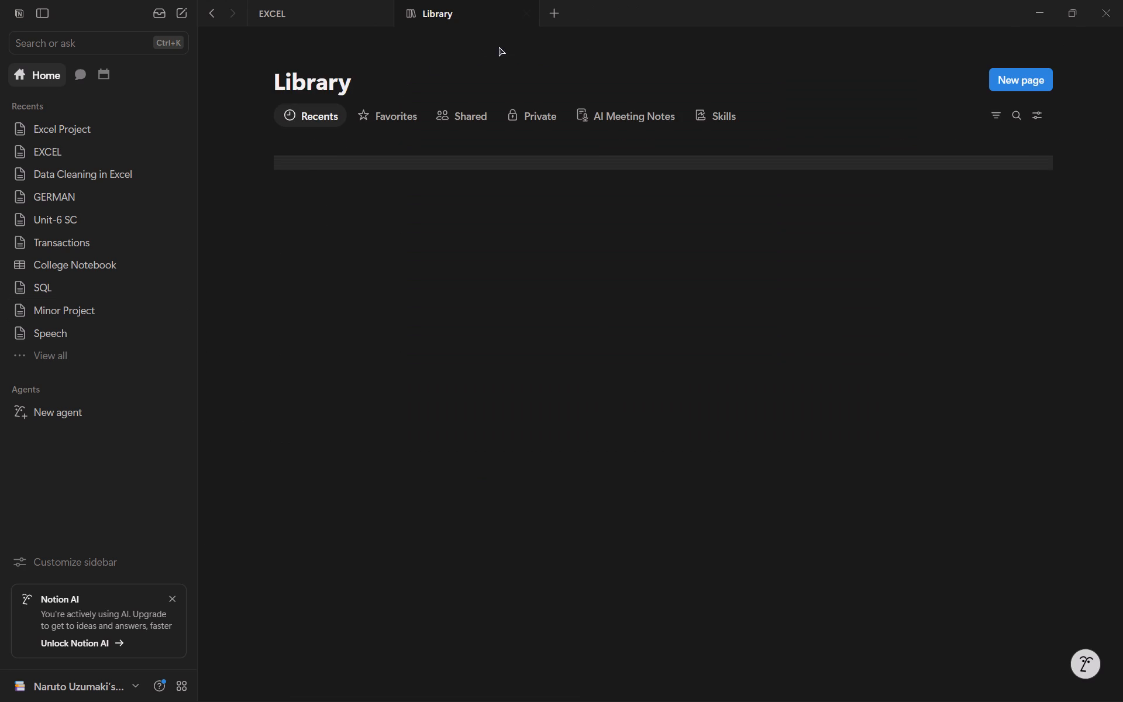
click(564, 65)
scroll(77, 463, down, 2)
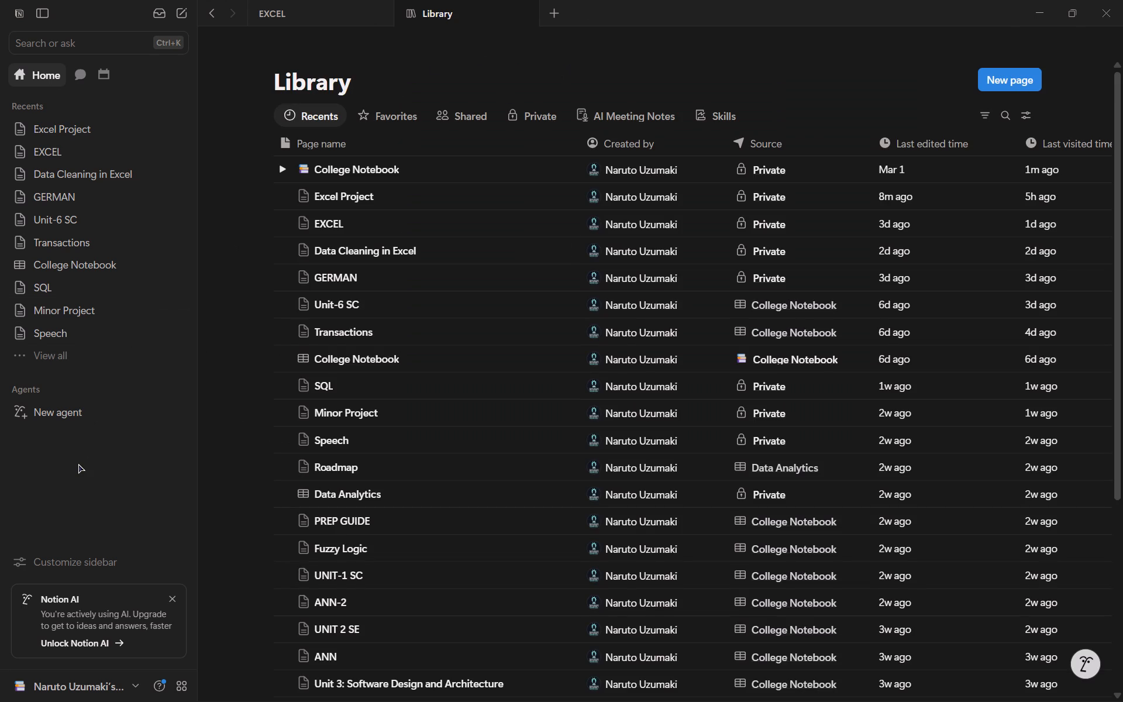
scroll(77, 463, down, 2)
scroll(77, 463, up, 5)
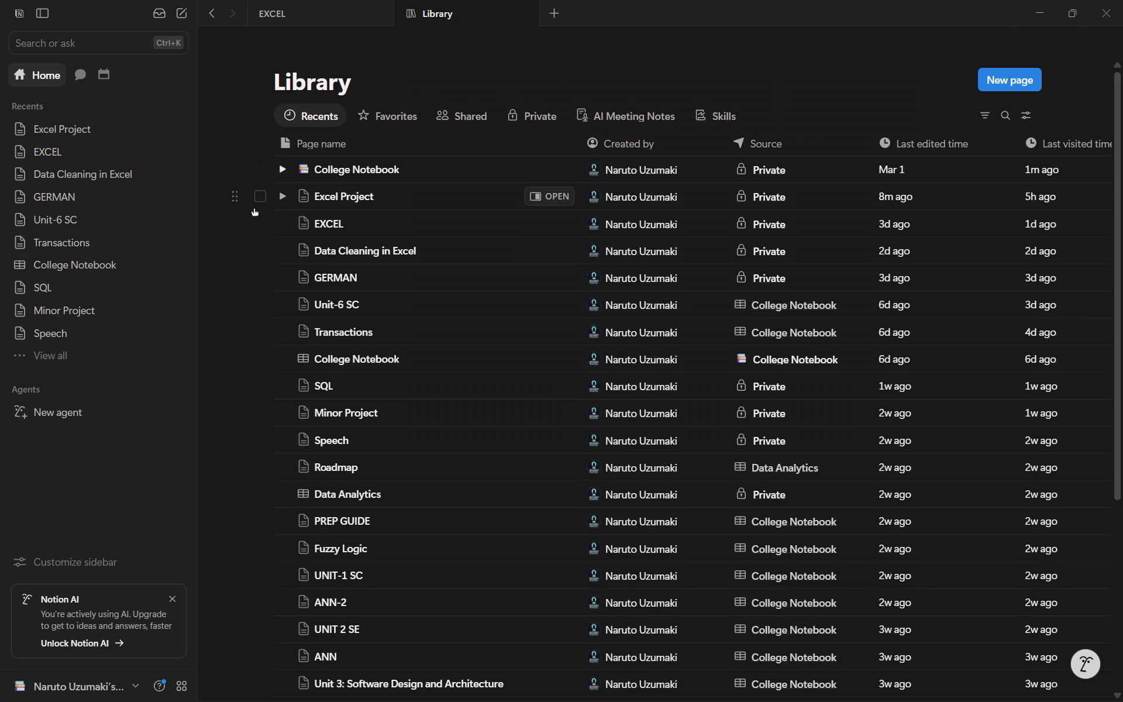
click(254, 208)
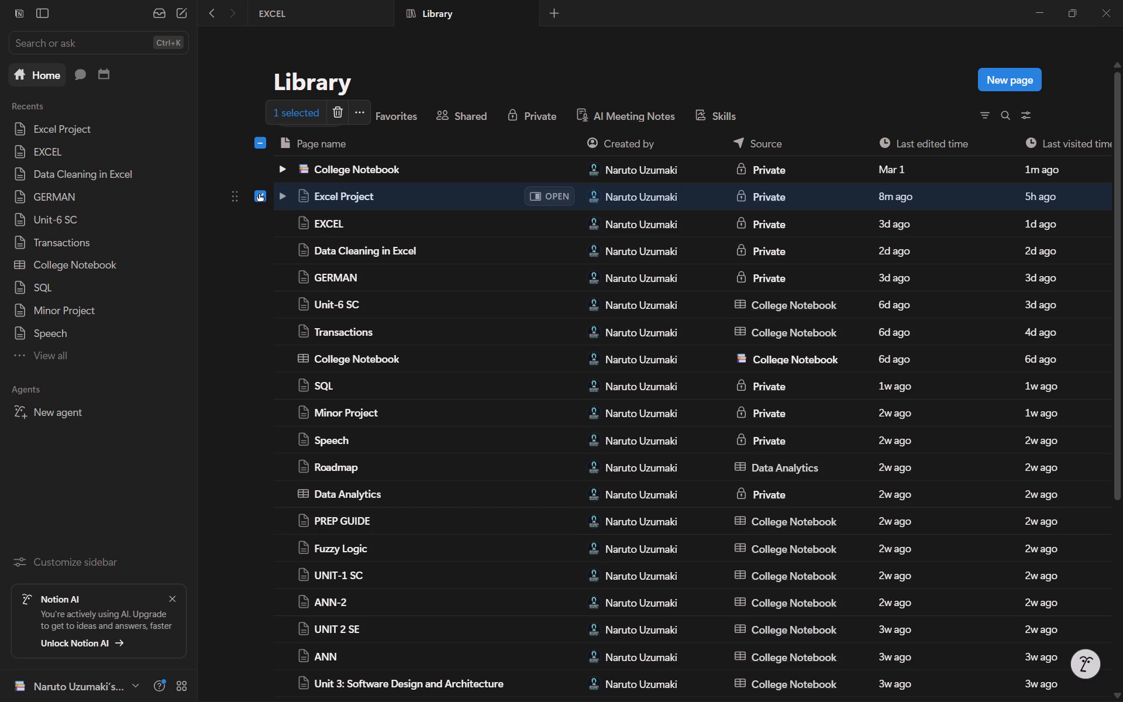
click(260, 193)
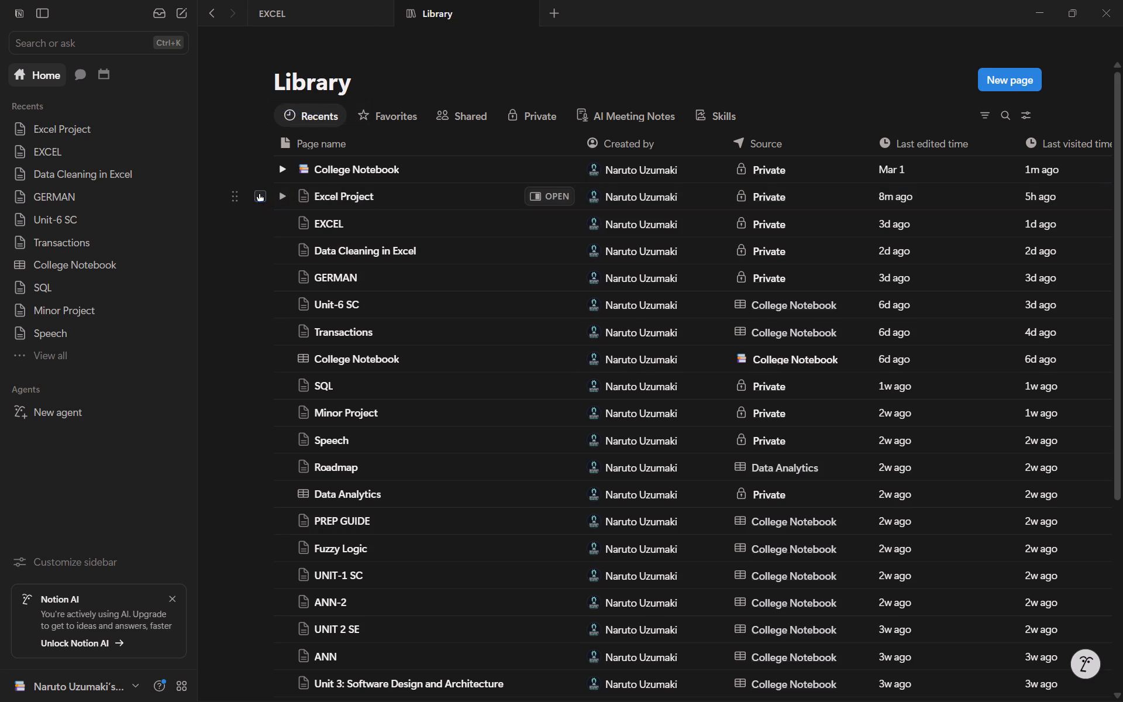